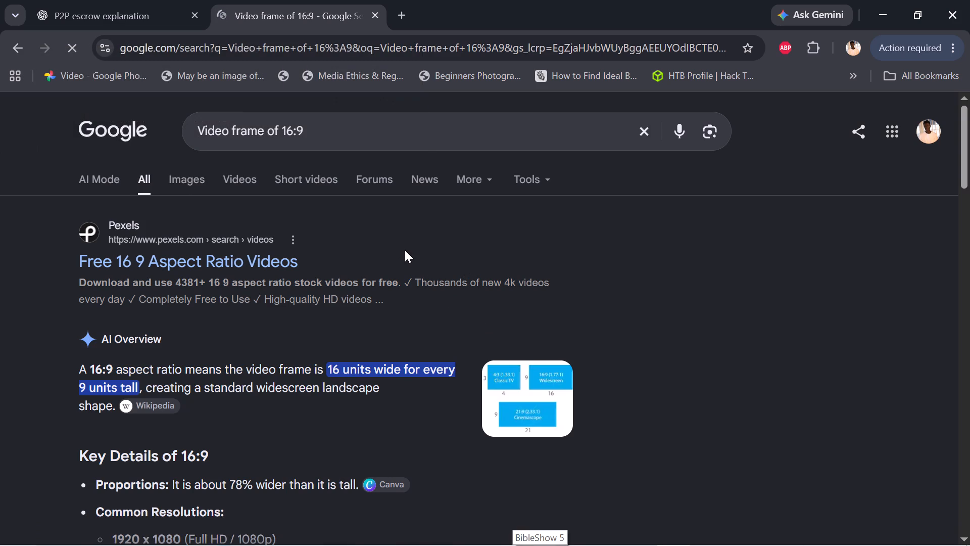
Show the image results for the 16:9 video frame search.
click(187, 177)
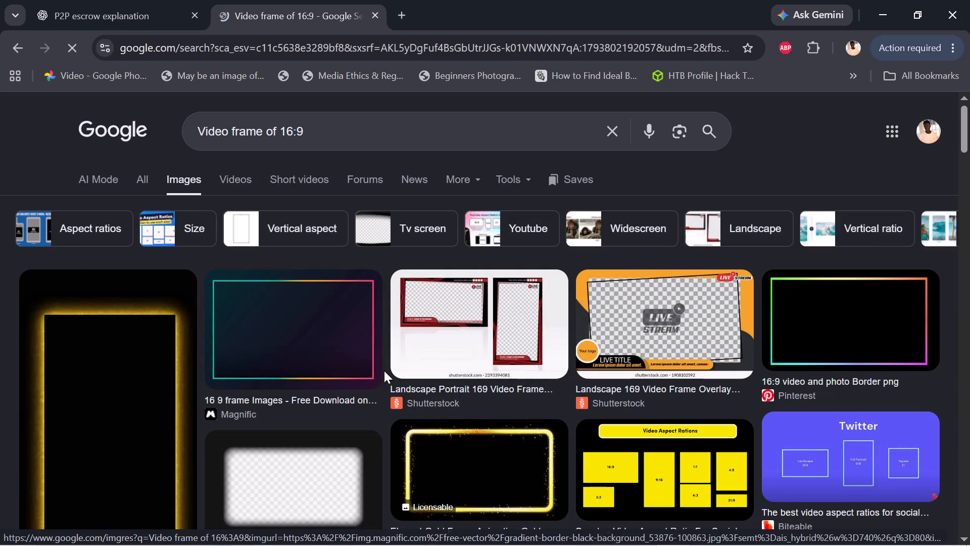
Save the old television frame image with the transparent screen to Downloads as tV.
scroll(384, 371, down, 8)
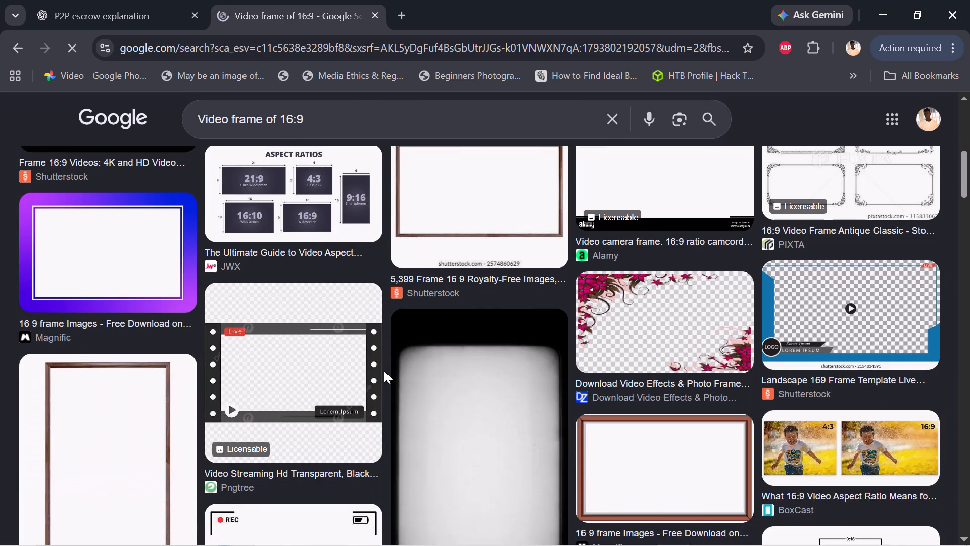
scroll(384, 371, down, 10)
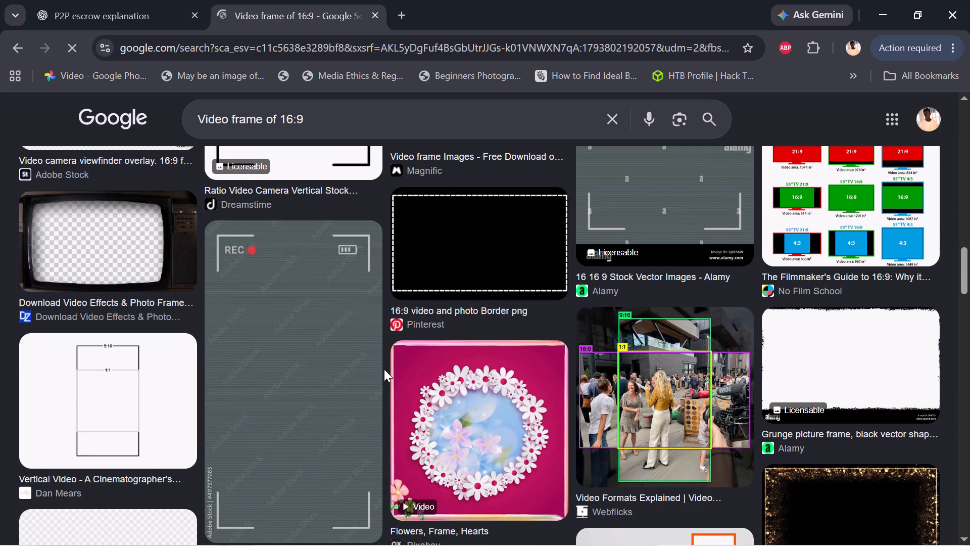
right_click(116, 246)
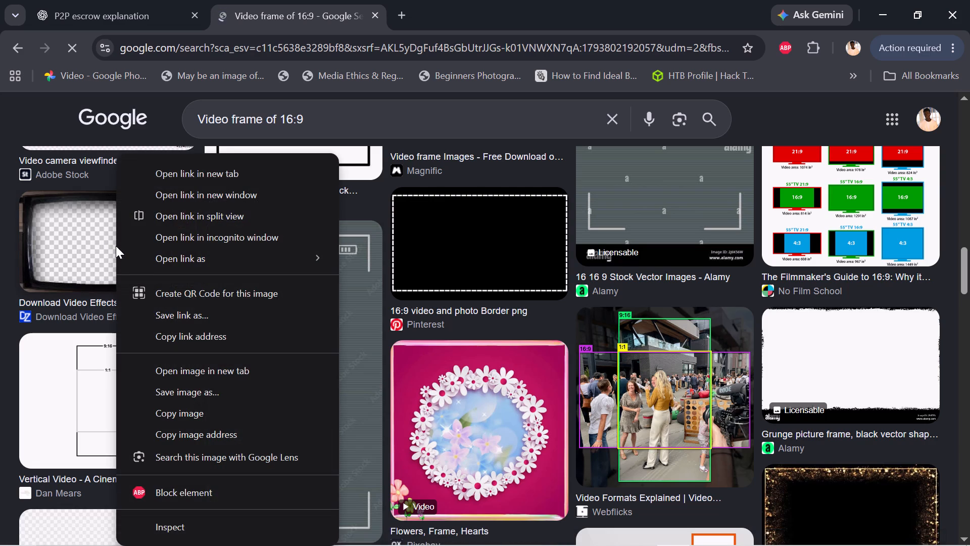
click(179, 389)
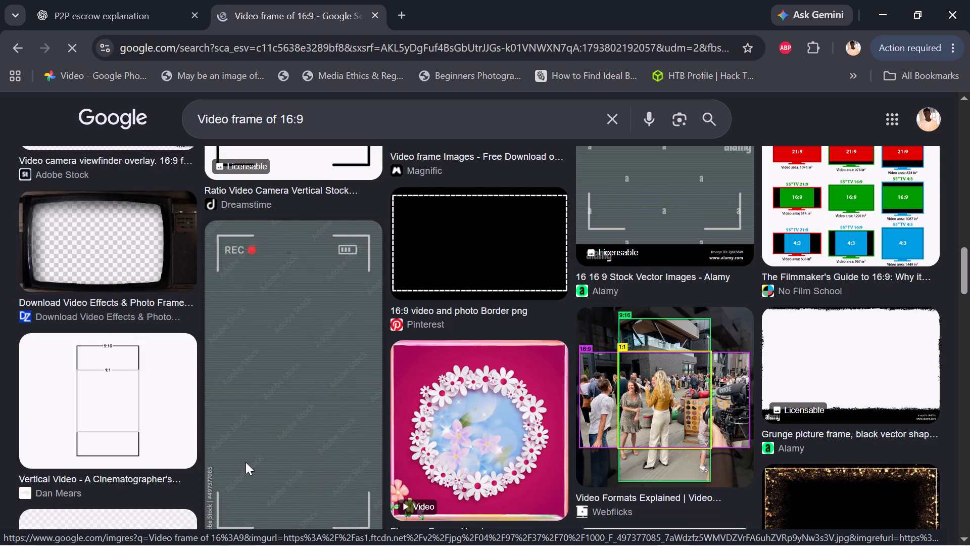
scroll(204, 420, down, 1)
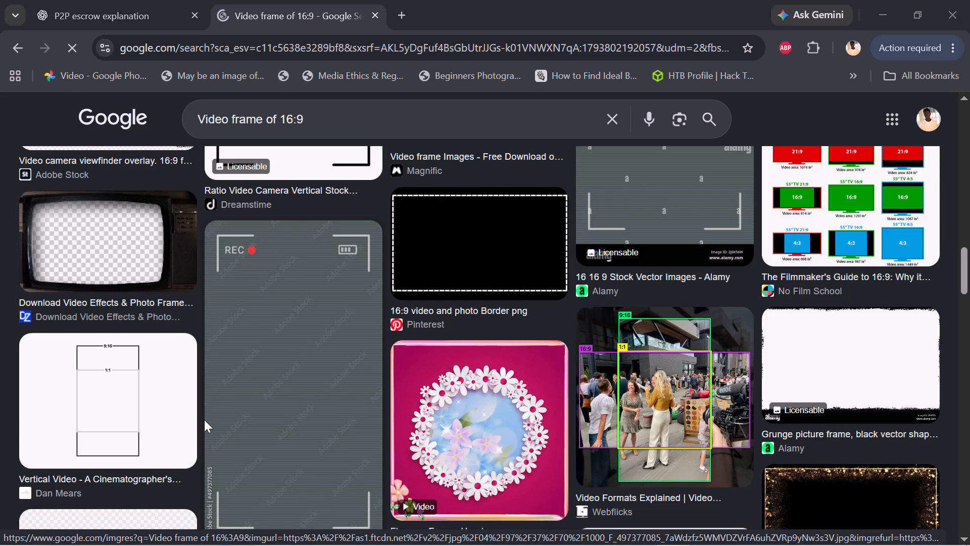
scroll(204, 420, down, 1)
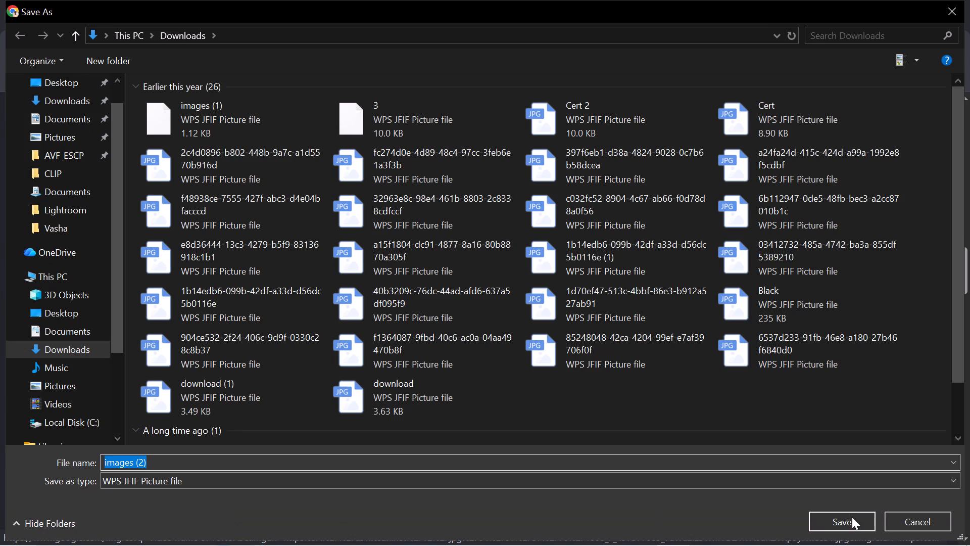
key(t)
key(v)
key(Return)
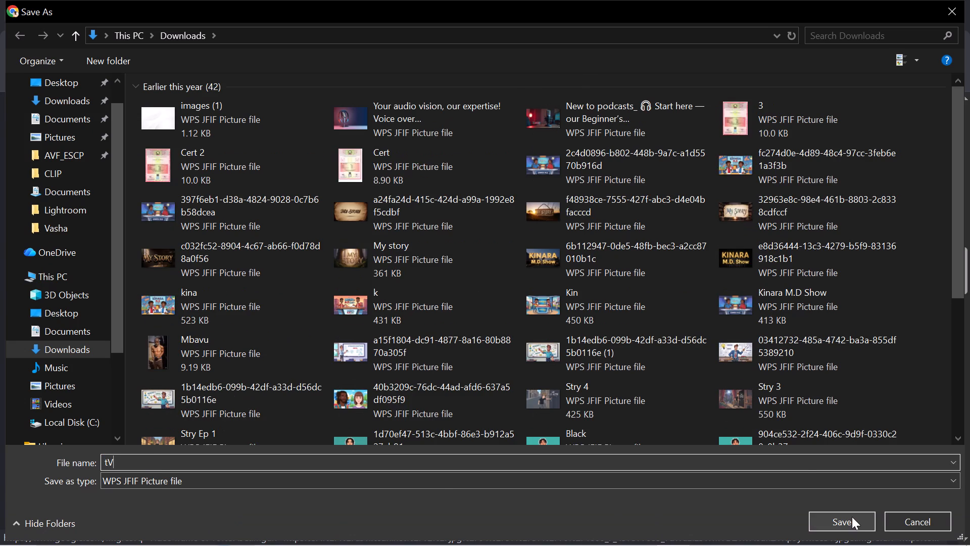
Save the grey vertical REC camera viewfinder image to Downloads, keeping the suggested file name.
scroll(588, 388, down, 1)
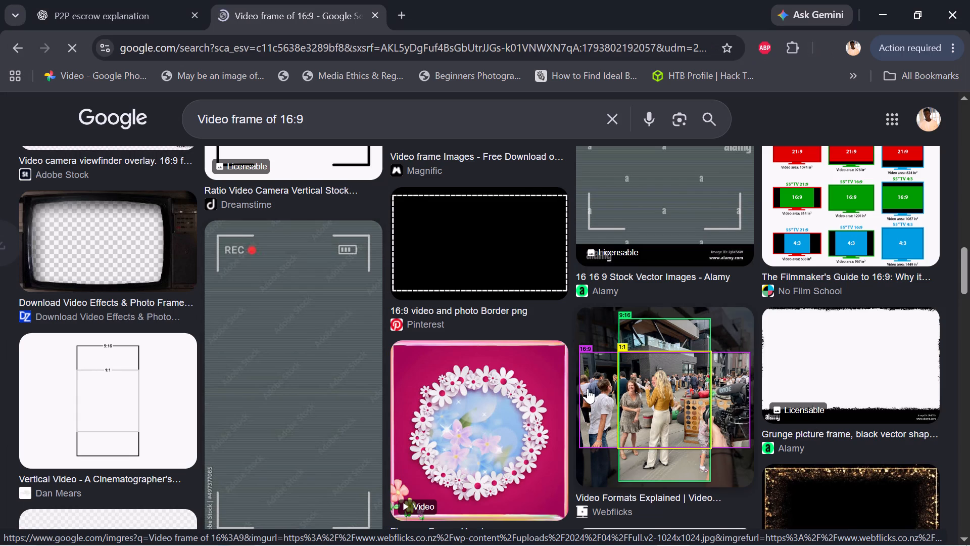
scroll(588, 388, down, 1)
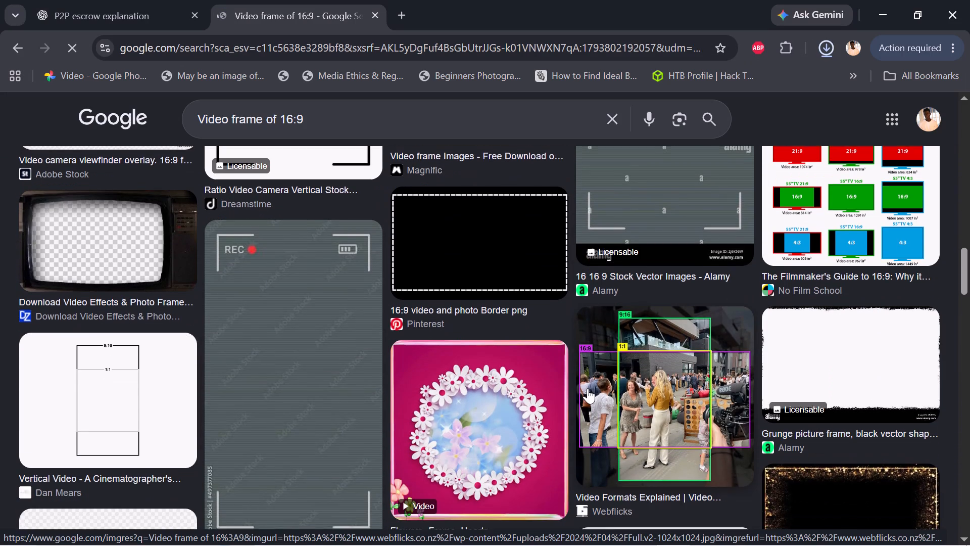
right_click(315, 378)
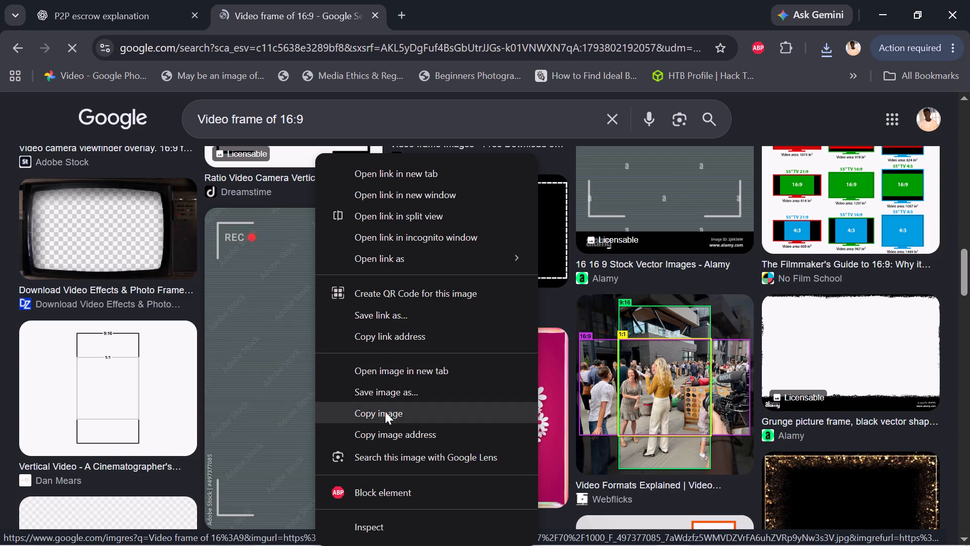
click(385, 393)
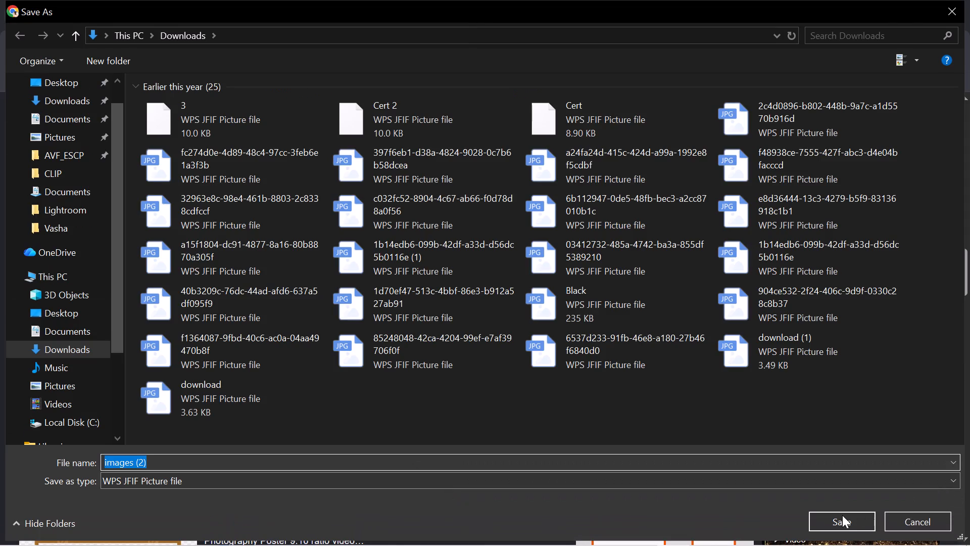
click(842, 515)
Look through the image results from the top for another suitable 16:9 video frame.
scroll(598, 408, up, 3)
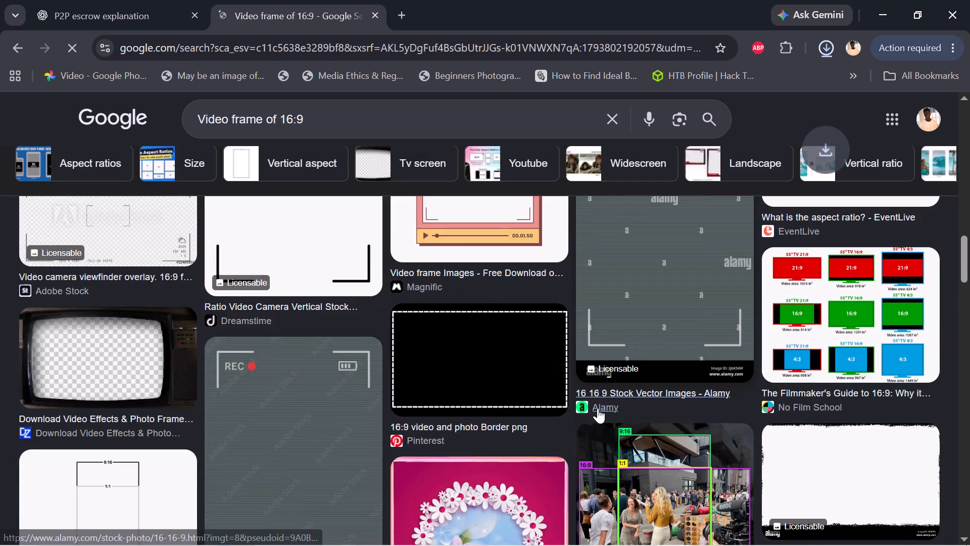
scroll(598, 408, up, 1)
scroll(598, 408, right, 1)
scroll(598, 408, up, 3)
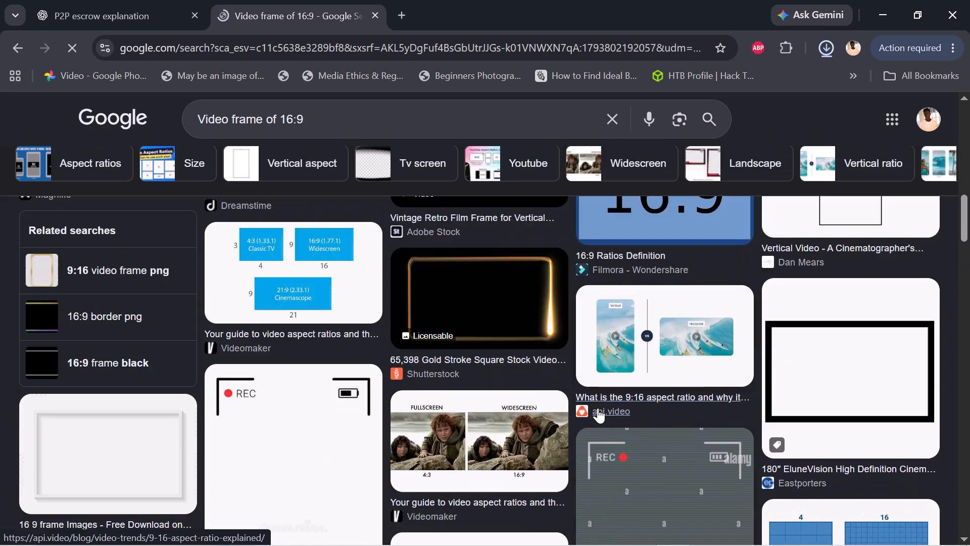
scroll(598, 408, up, 3)
scroll(598, 408, down, 1)
scroll(598, 408, up, 3)
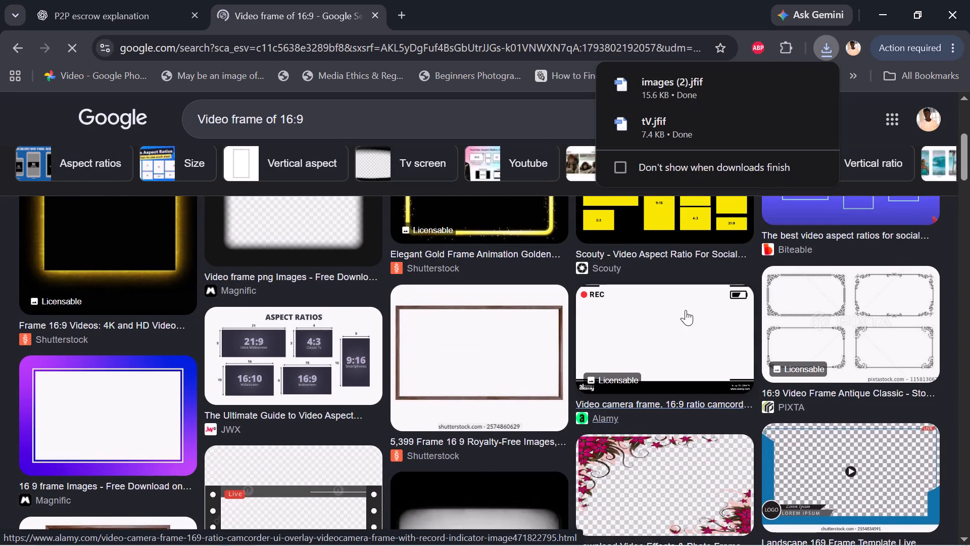
scroll(682, 310, up, 2)
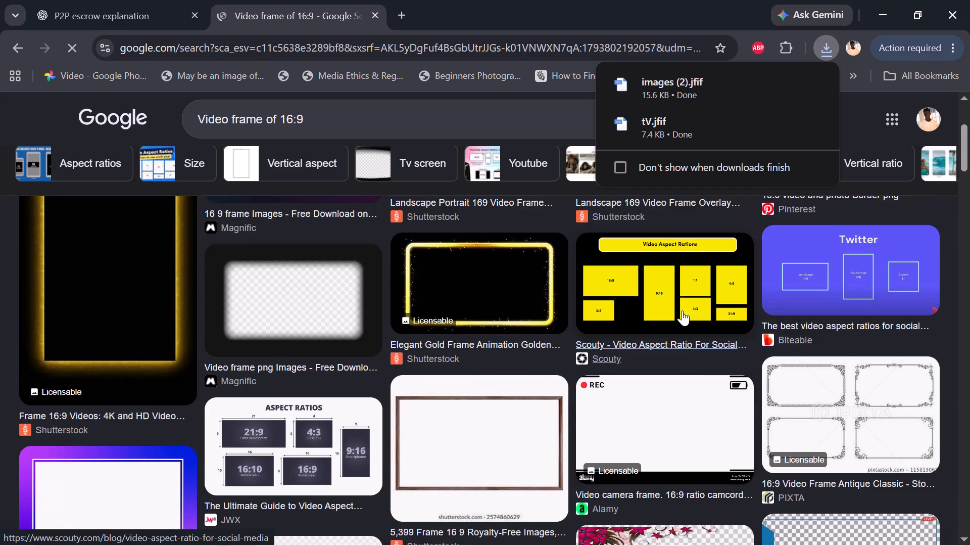
scroll(682, 310, up, 3)
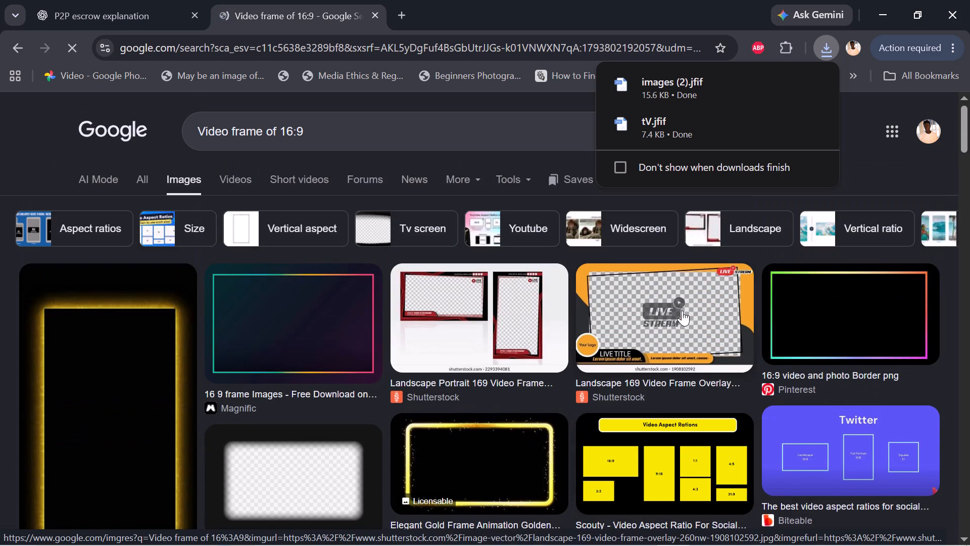
scroll(684, 286, down, 2)
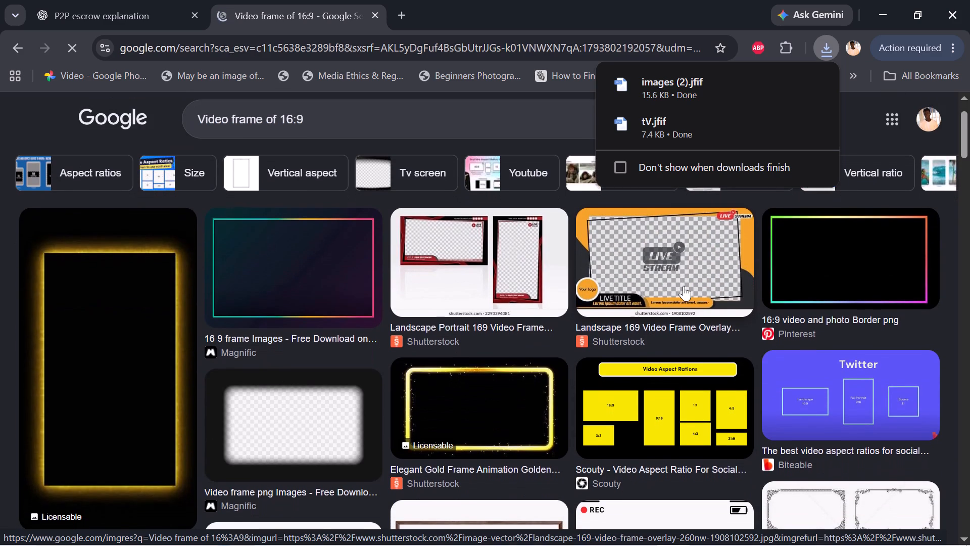
scroll(684, 286, down, 1)
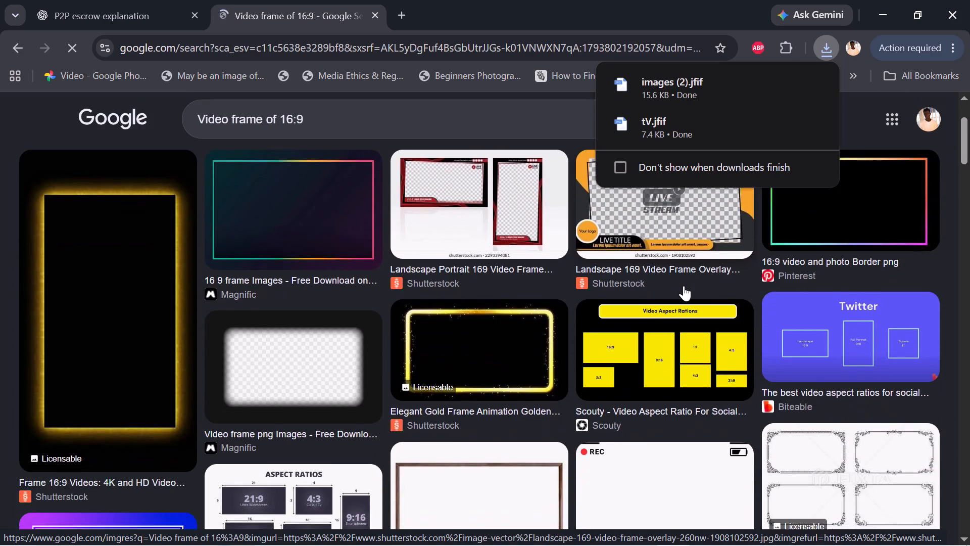
scroll(684, 286, down, 6)
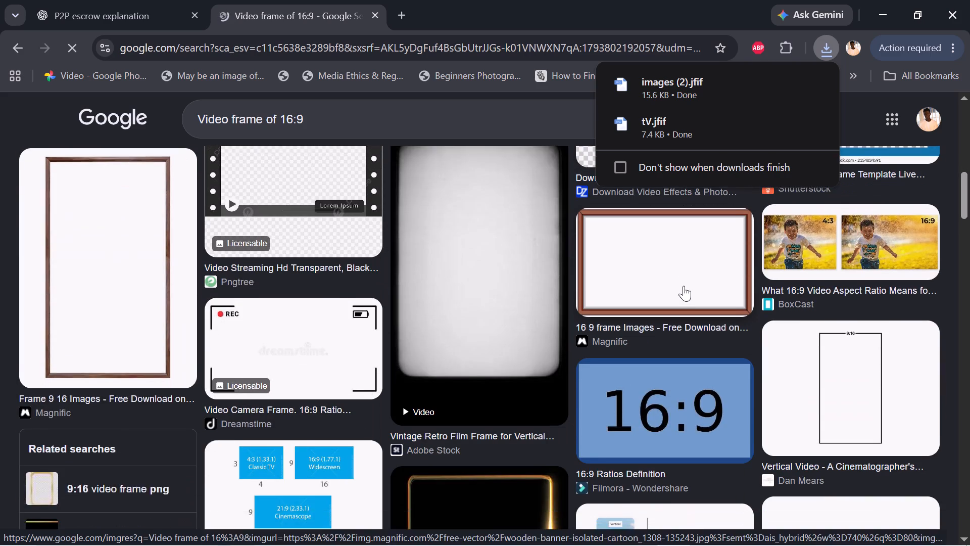
scroll(684, 286, down, 4)
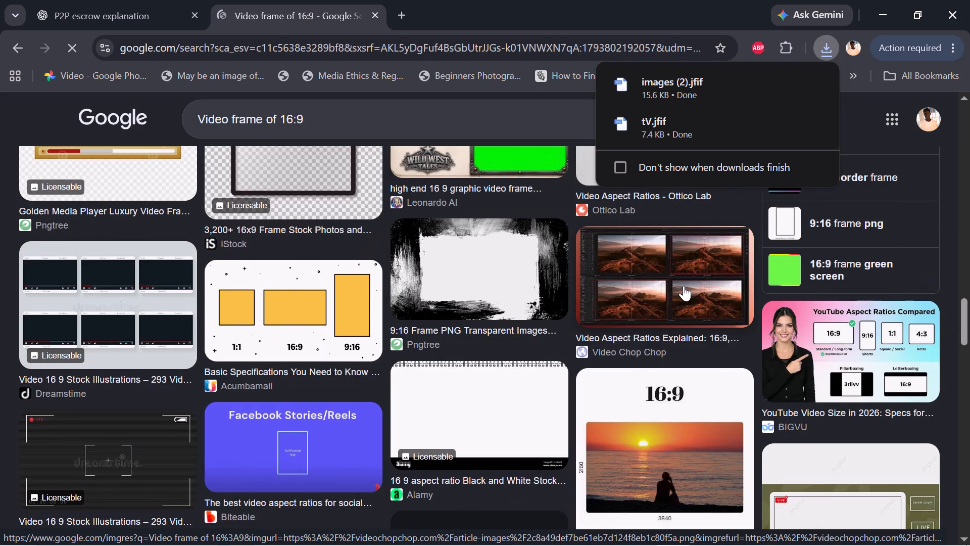
scroll(684, 286, down, 5)
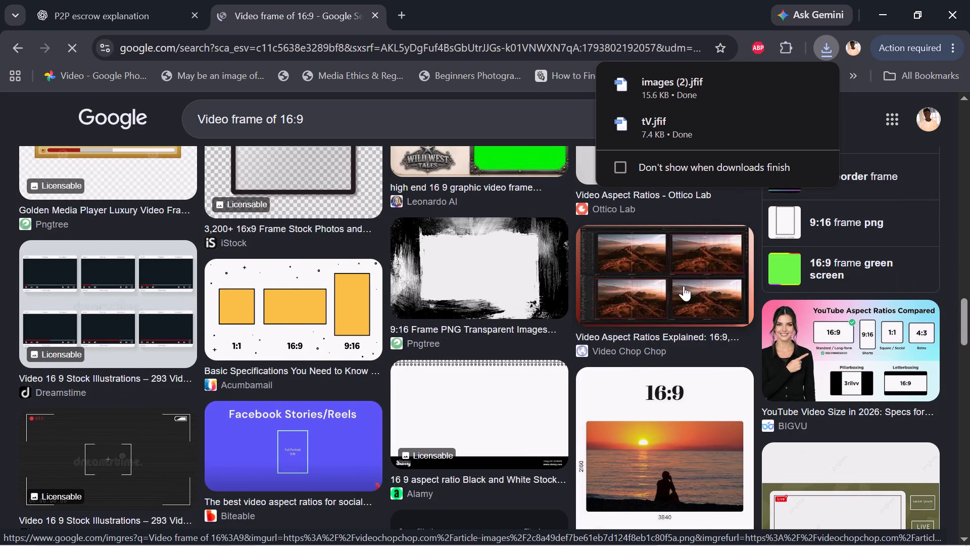
scroll(684, 286, down, 1)
Preview the Dreamstime image of six dark video player windows and examine its related images for usable frames.
click(139, 297)
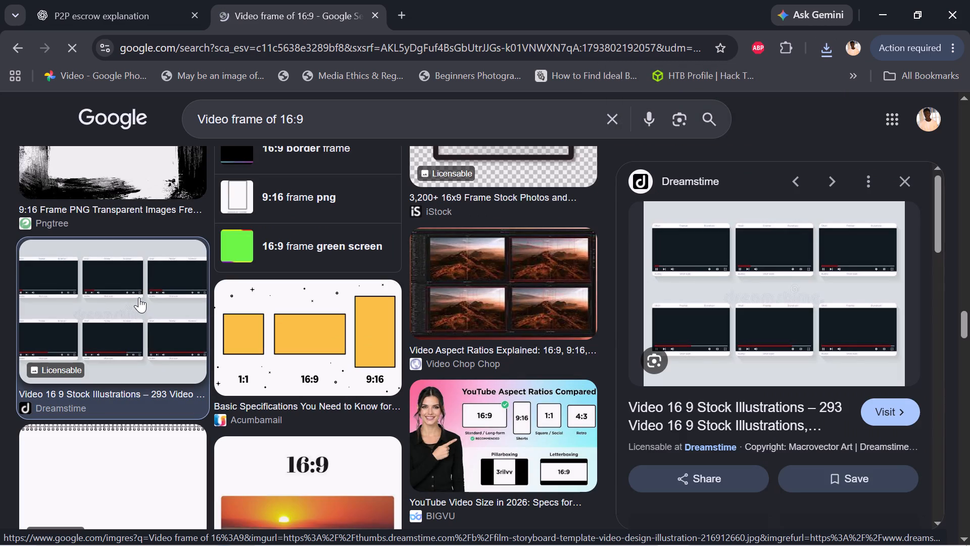
scroll(734, 427, down, 2)
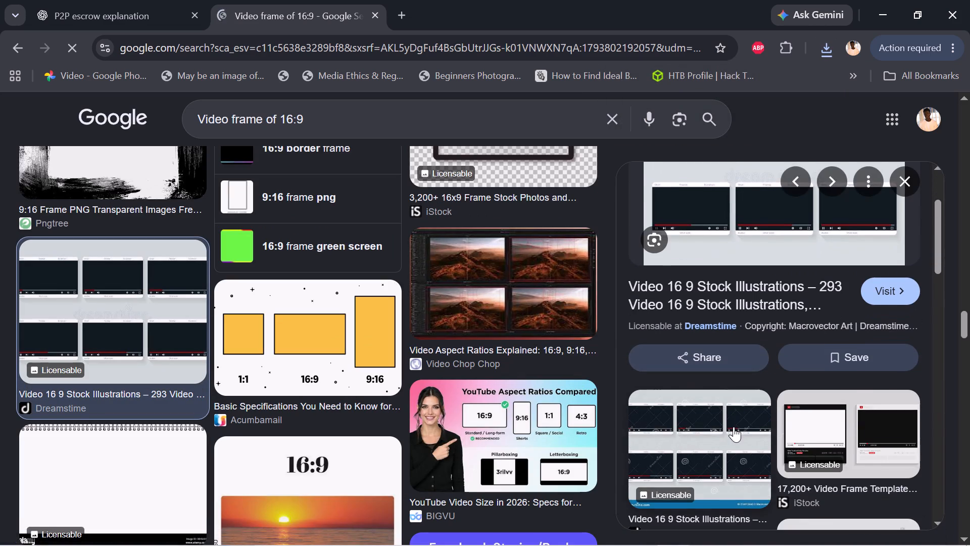
scroll(734, 427, down, 3)
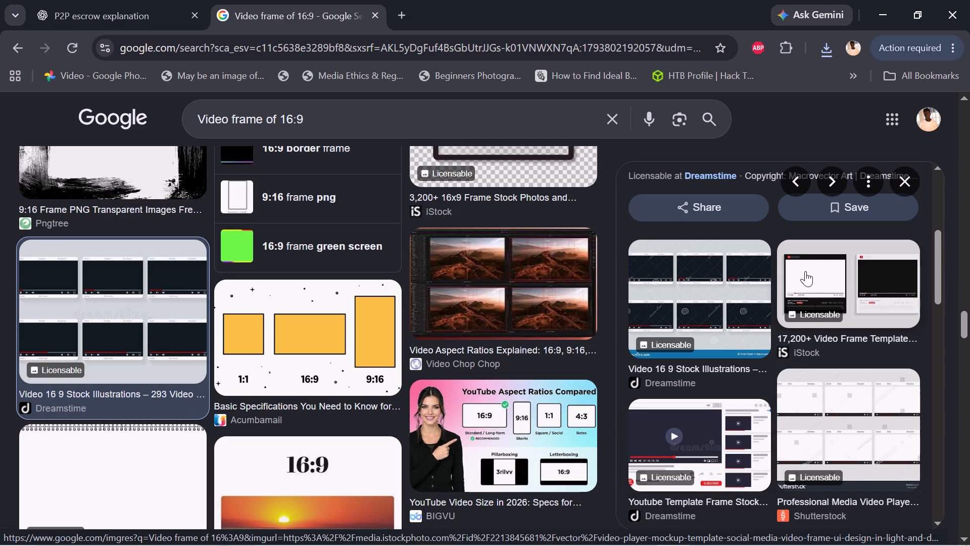
scroll(714, 437, down, 3)
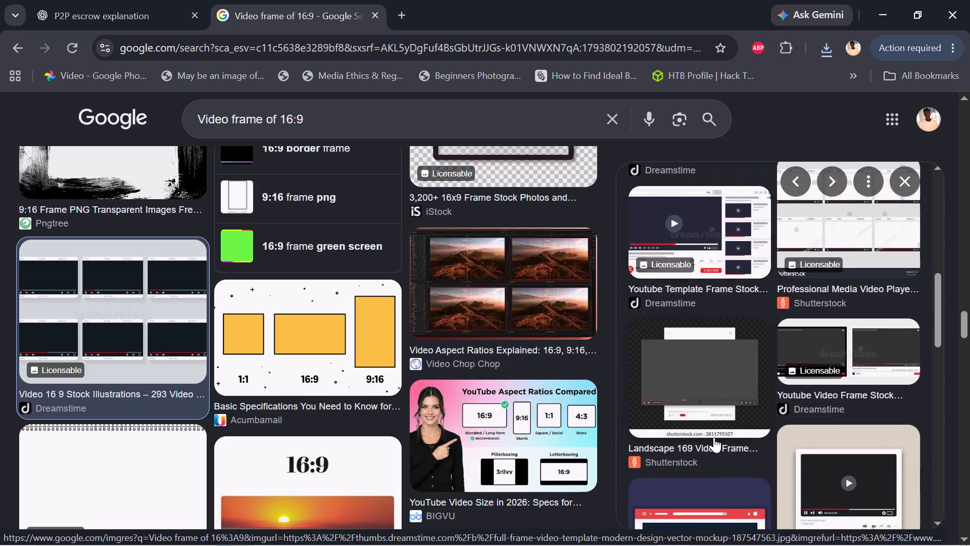
scroll(714, 437, down, 4)
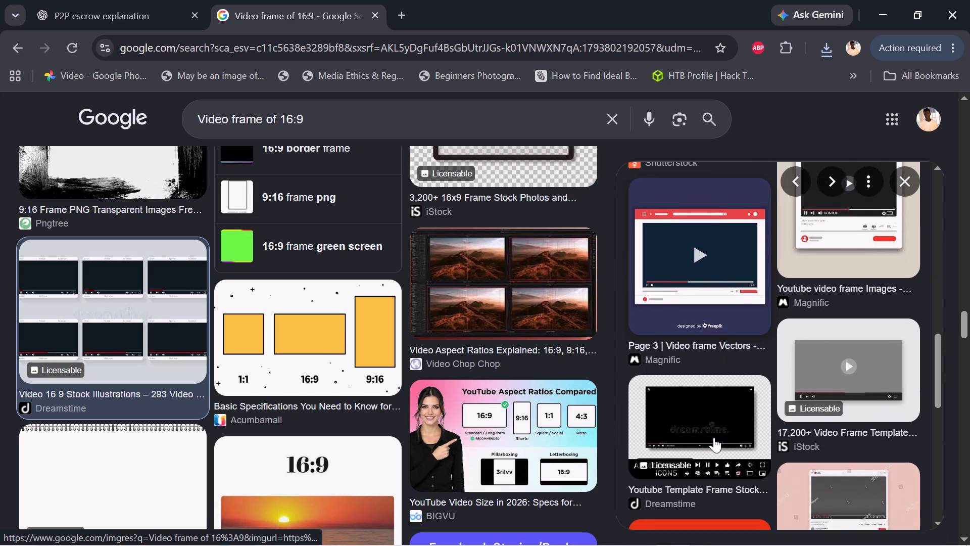
scroll(714, 437, down, 1)
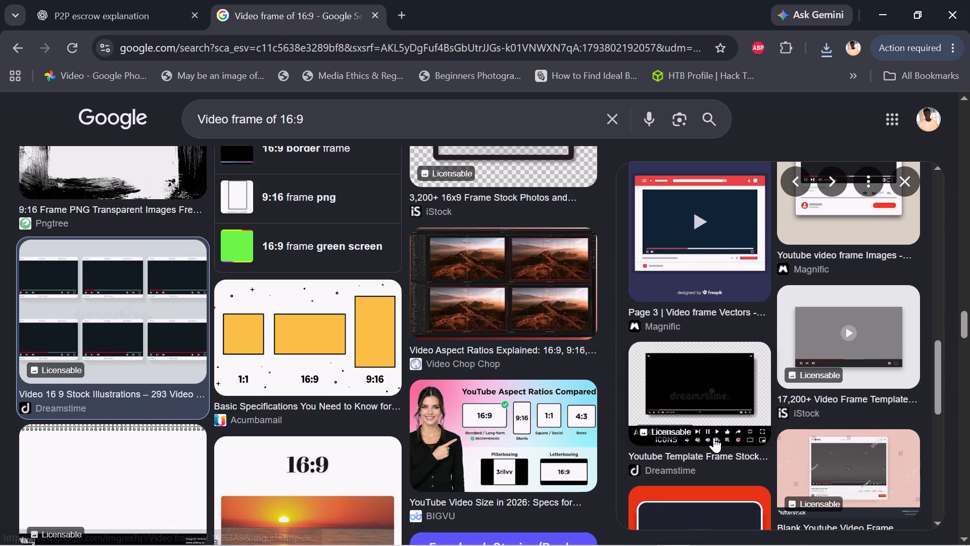
Preview the black Dreamstime YouTube template frame and examine its related images, including the Live film-strip frame.
click(708, 378)
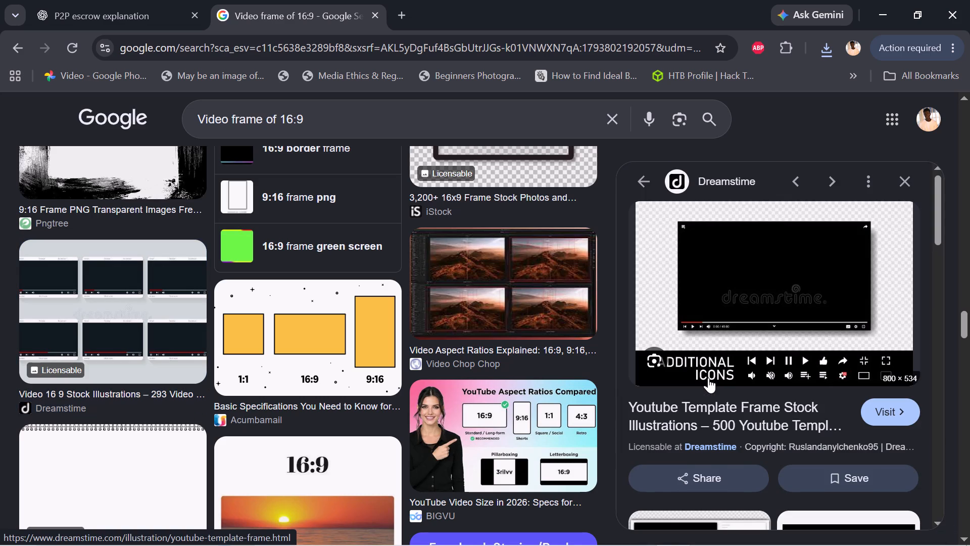
scroll(708, 378, down, 3)
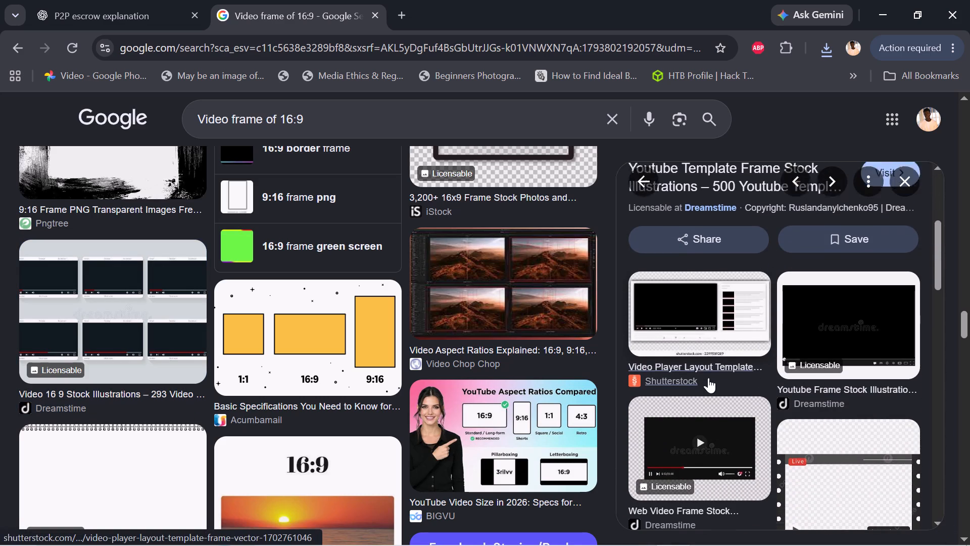
scroll(708, 378, down, 2)
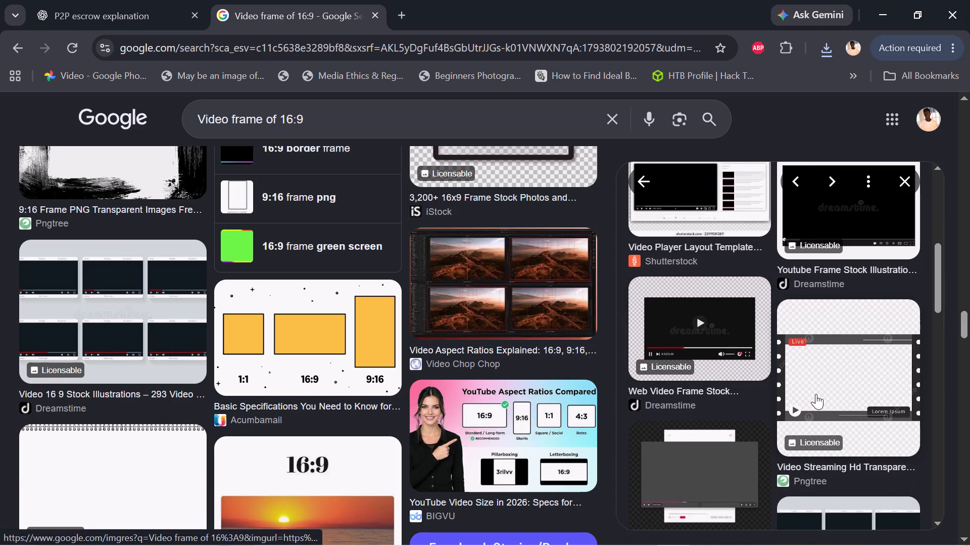
right_click(816, 394)
Preview the Shutterstock Landscape 169 video frame with the red HEAD LINE banner from the related images.
scroll(814, 421, down, 1)
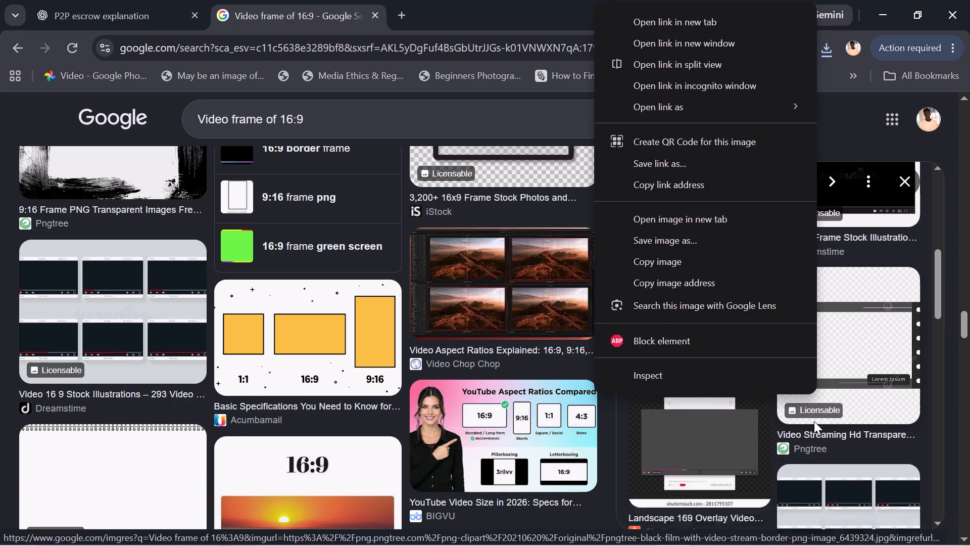
scroll(814, 421, down, 1)
scroll(814, 421, left, 1)
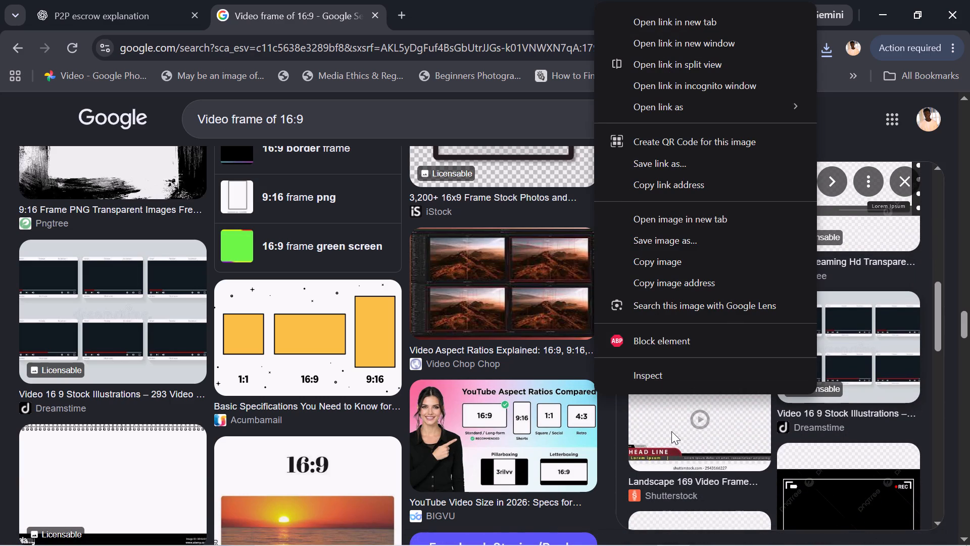
click(671, 431)
scroll(671, 431, down, 2)
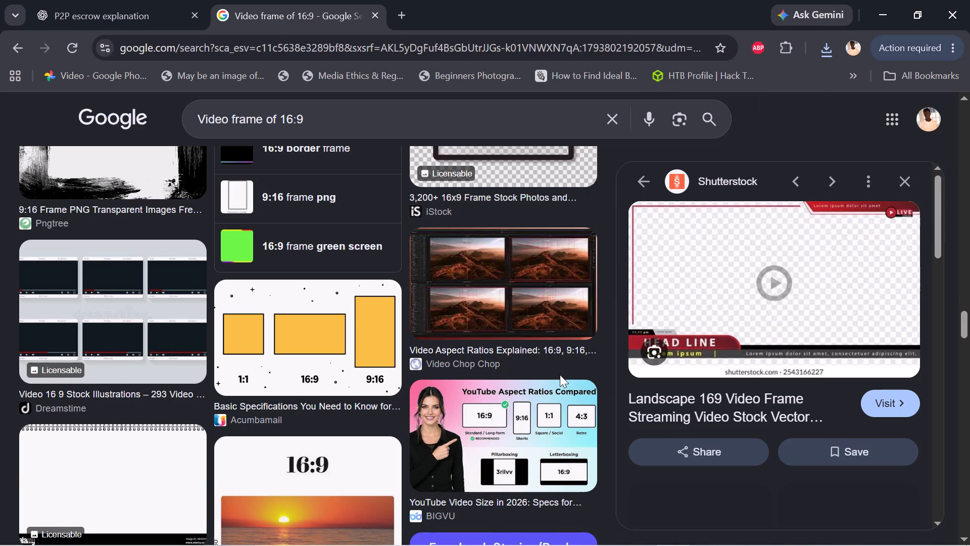
Examine the related Shutterstock Landscape 169 video frames below the HEAD LINE image for a usable frame.
scroll(781, 313, down, 4)
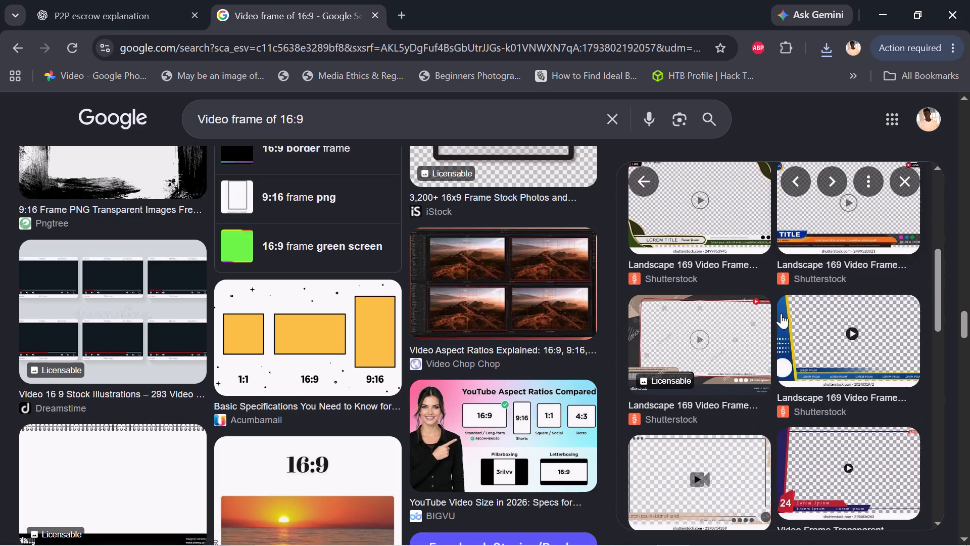
scroll(781, 313, down, 3)
scroll(781, 313, left, 2)
Save the dark Dreamstime camera viewfinder overlay with the red REC mark from the image results to the Downloads folder.
scroll(317, 392, down, 3)
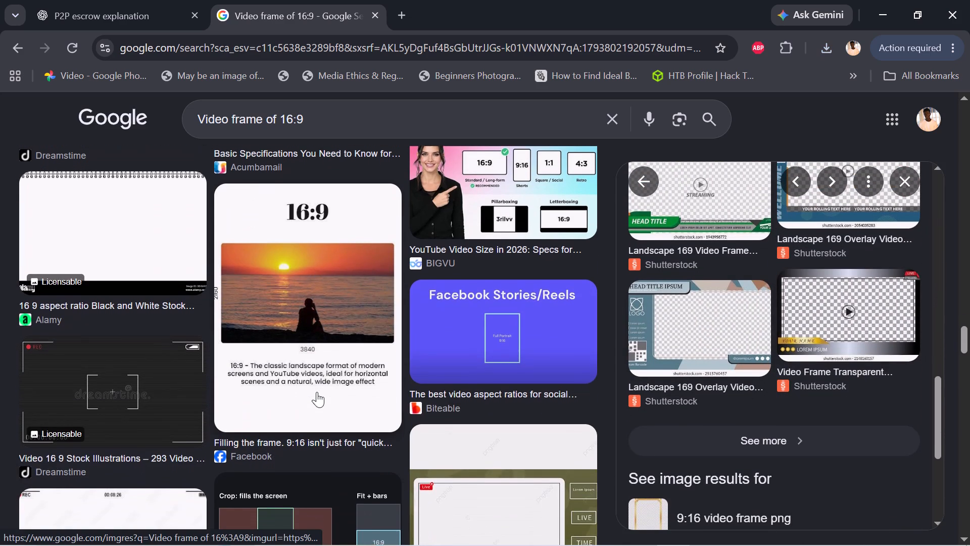
scroll(317, 392, down, 1)
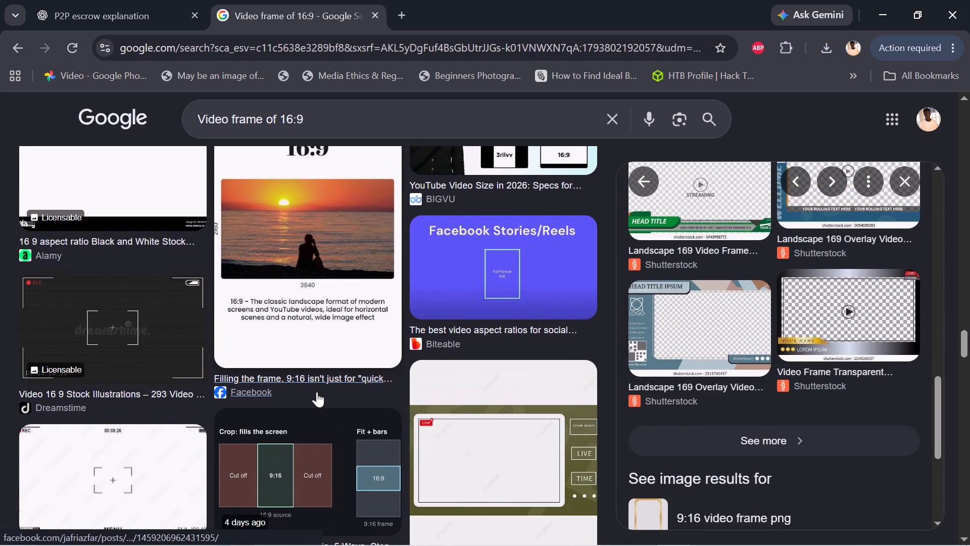
right_click(123, 325)
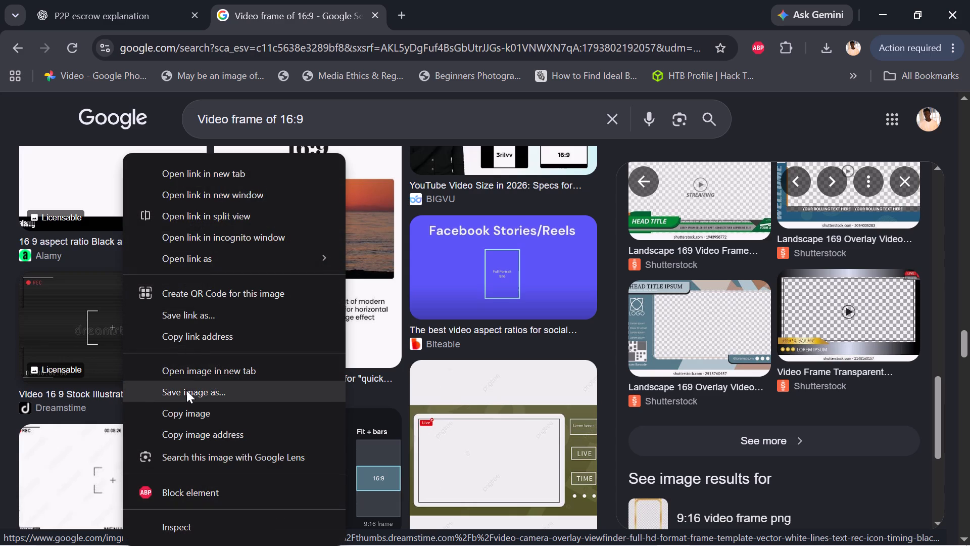
click(186, 390)
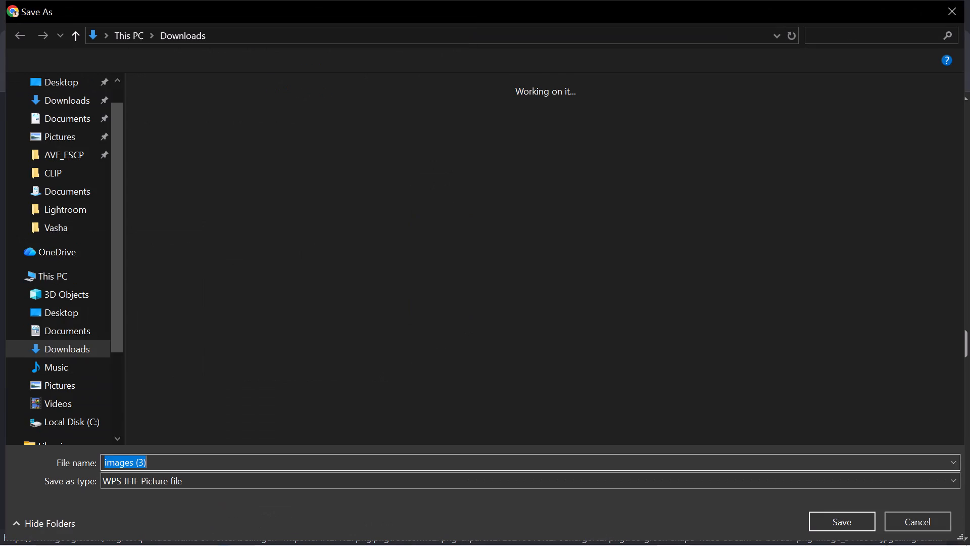
click(841, 533)
click(836, 516)
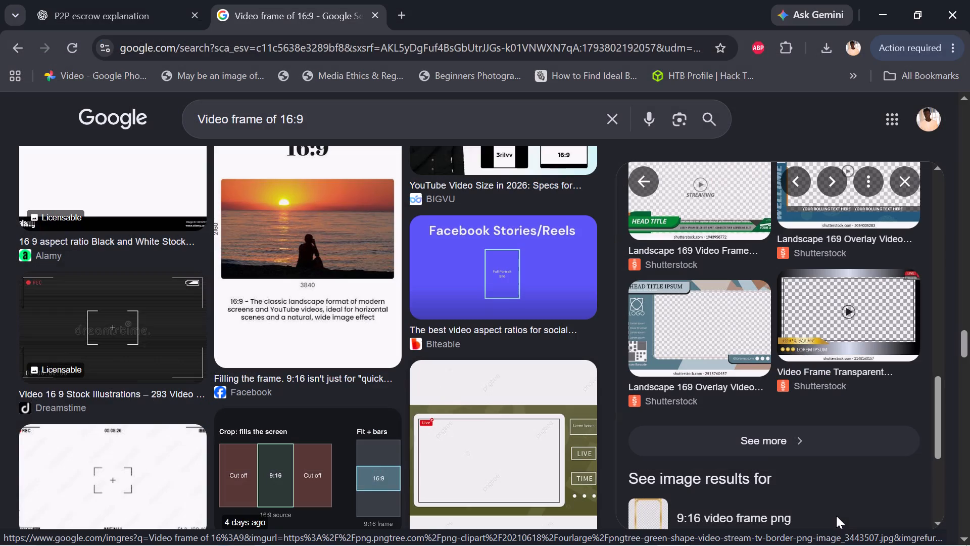
Look further down the "Video frame of 16:9" image results for another suitable video frame.
scroll(558, 442, down, 7)
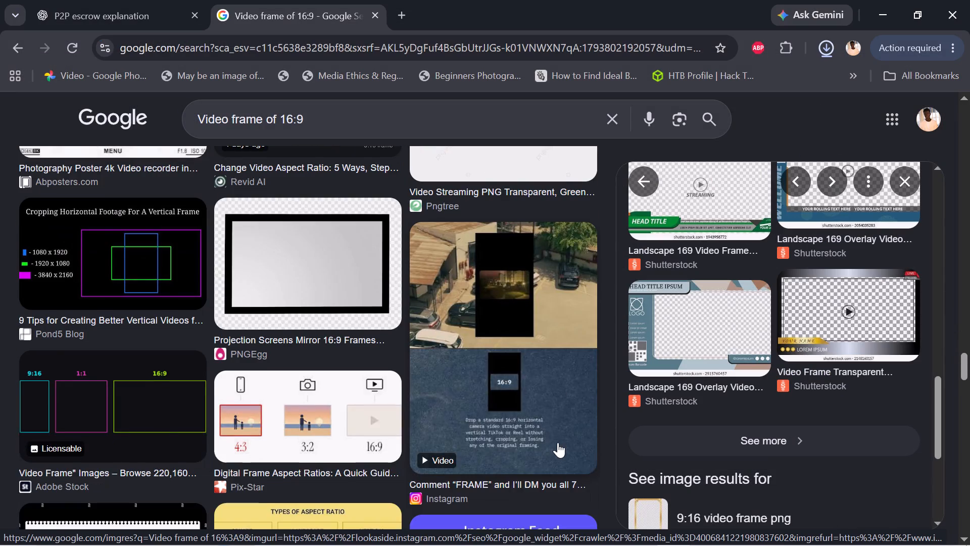
scroll(558, 442, down, 8)
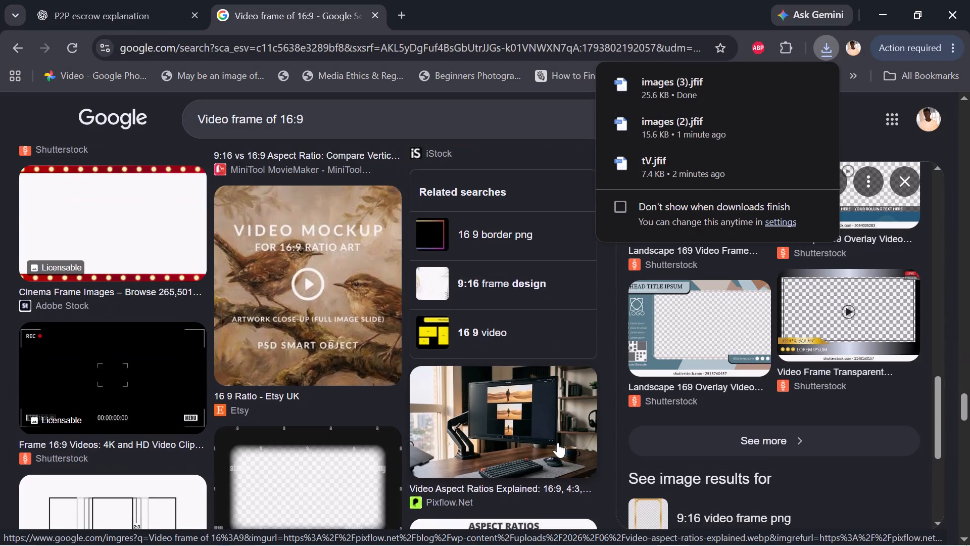
scroll(558, 442, down, 6)
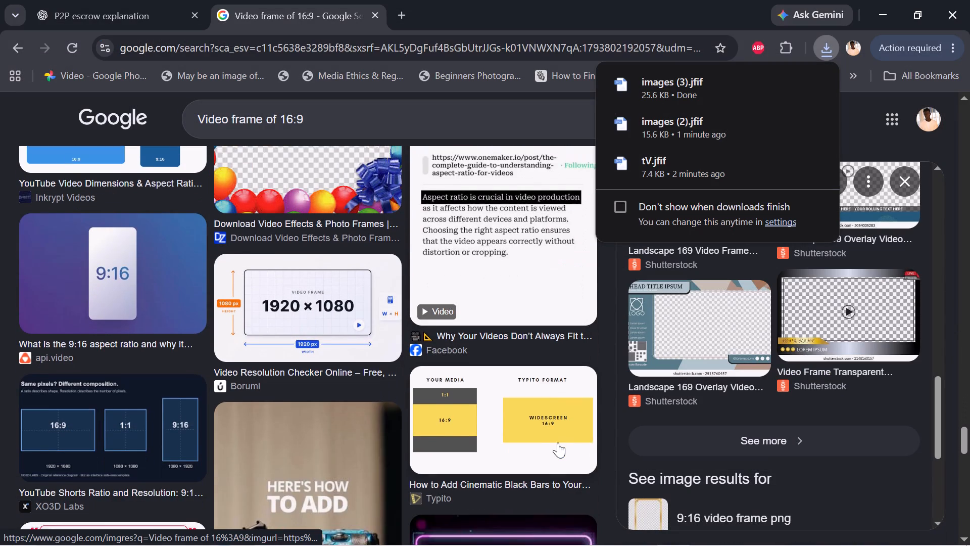
scroll(558, 442, down, 2)
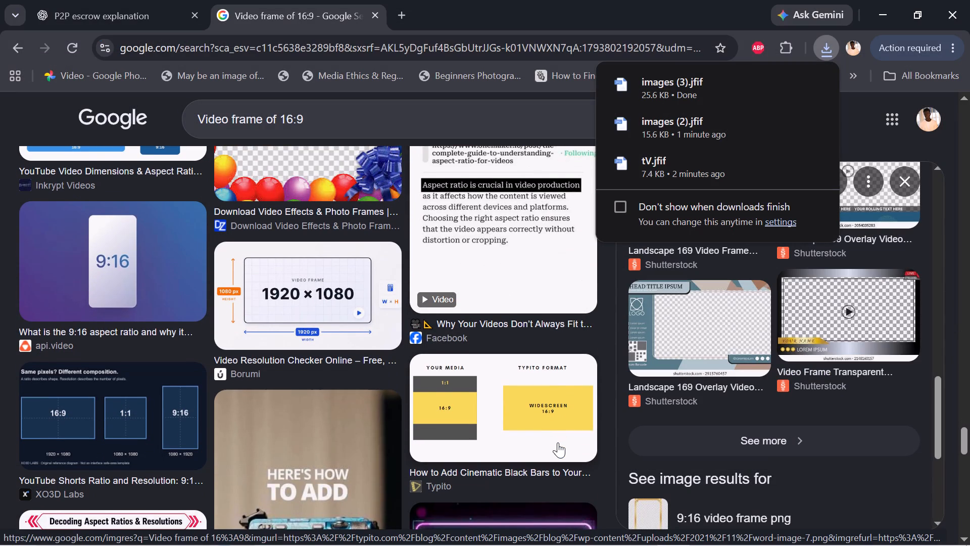
scroll(558, 442, down, 2)
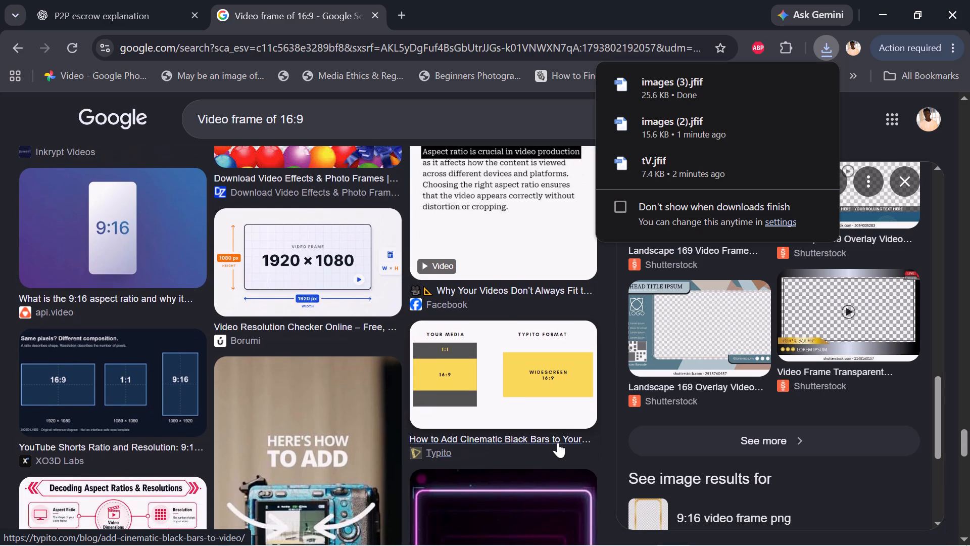
scroll(558, 442, down, 2)
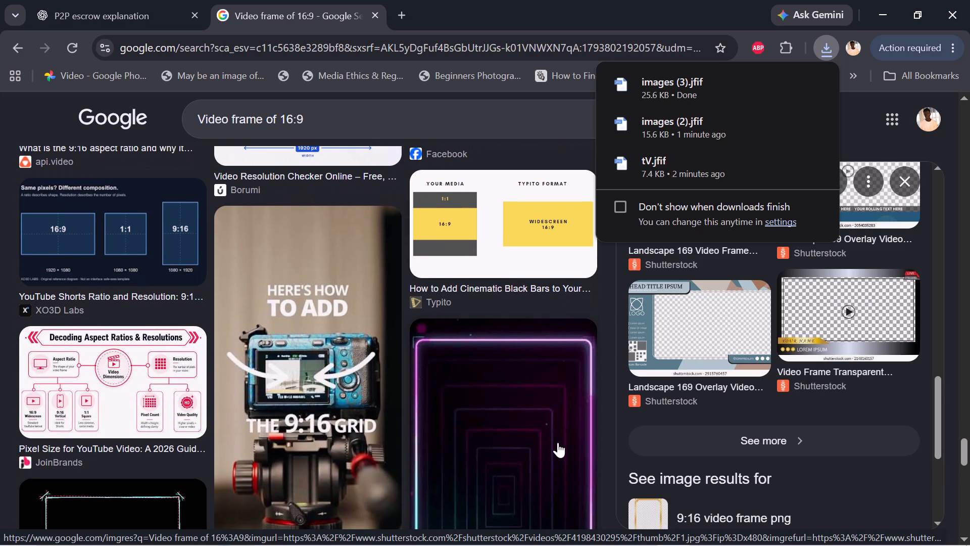
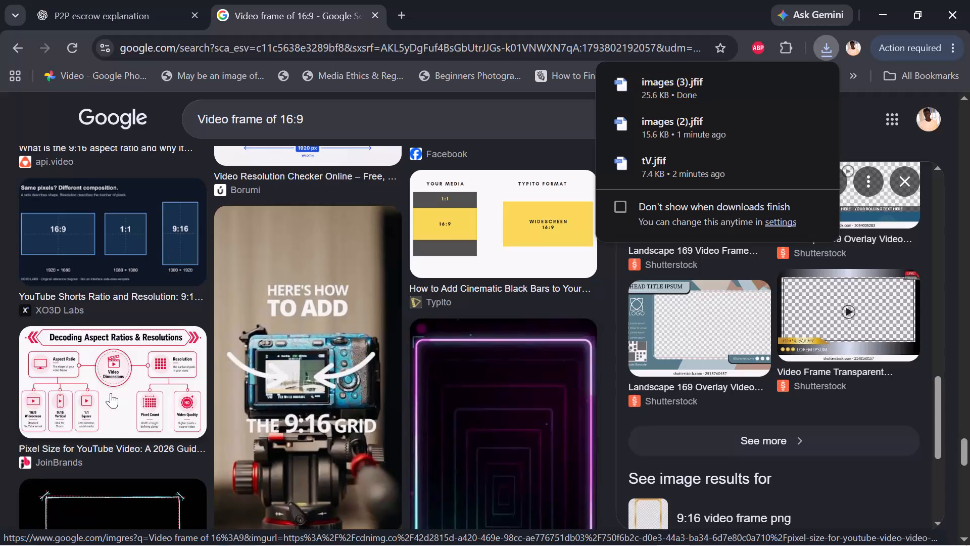
Examine the remaining "Video frame of 16:9" image results for another usable frame or viewfinder overlay.
scroll(282, 354, down, 3)
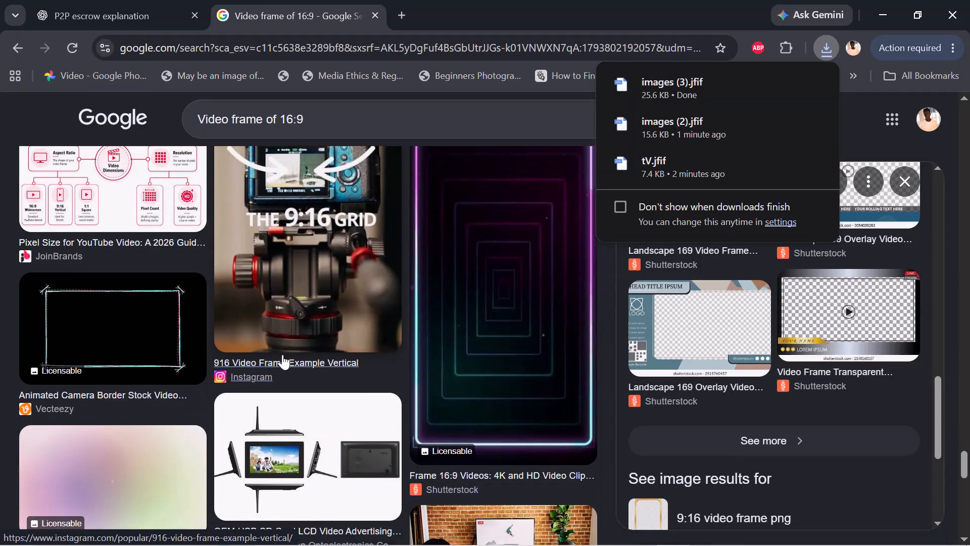
scroll(282, 354, down, 2)
scroll(256, 162, down, 5)
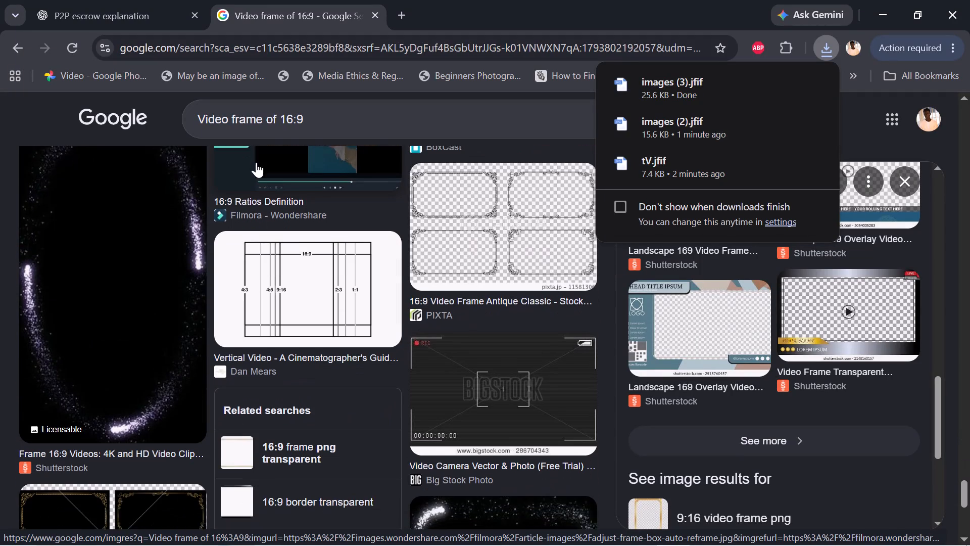
scroll(256, 162, down, 5)
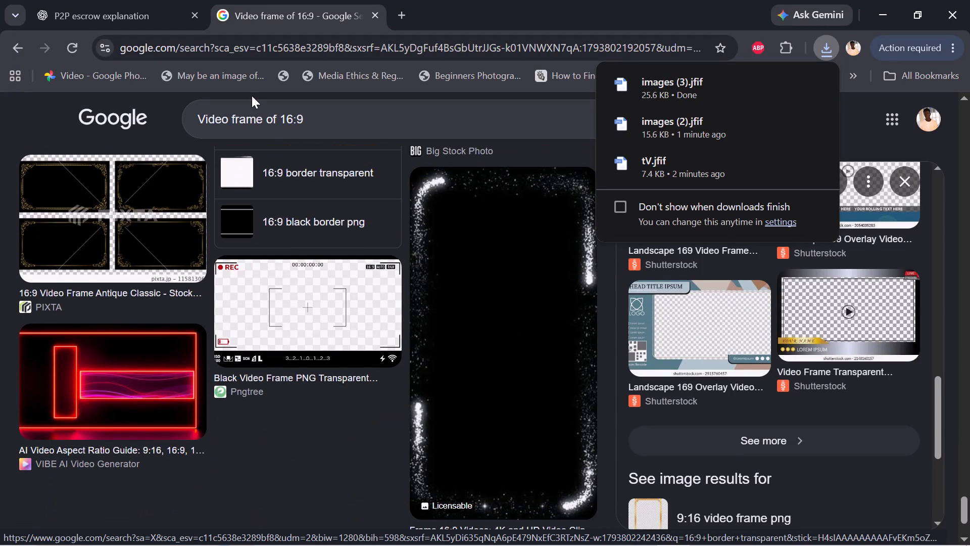
Refine the image search to "Camera Video frame of 16:9".
click(199, 118)
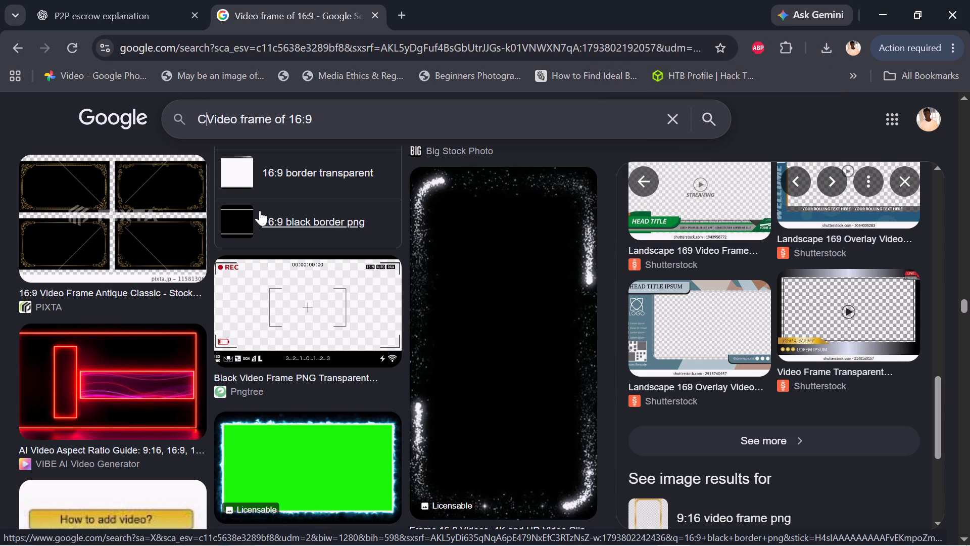
key(a)
text(mera)
key(space)
key(Return)
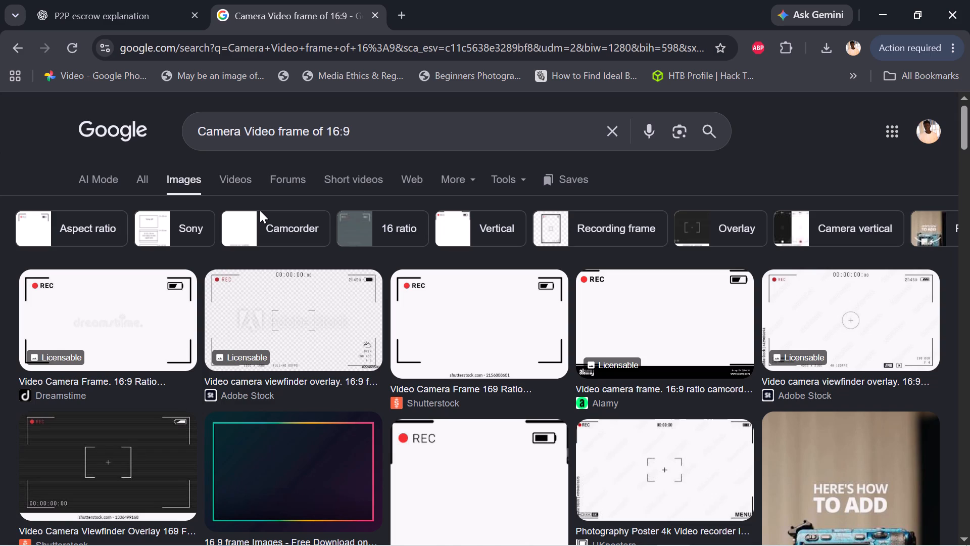
Examine the "Camera Video frame of 16:9" image results for a suitable camera frame or viewfinder overlay.
scroll(467, 364, down, 1)
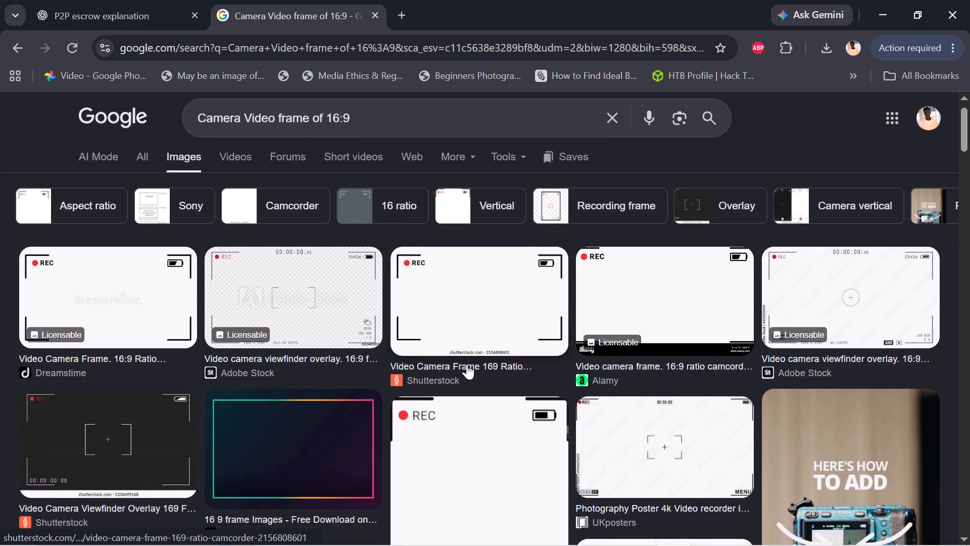
scroll(467, 364, down, 4)
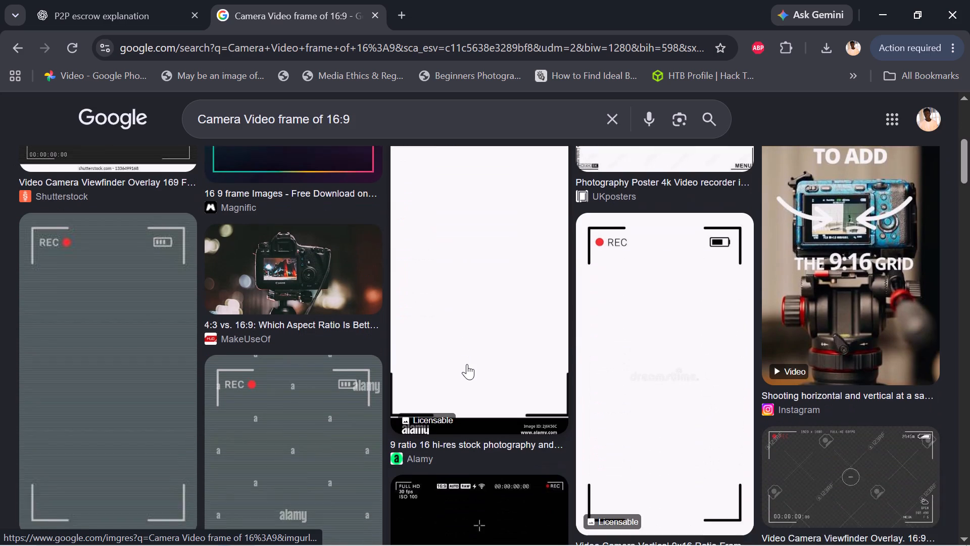
scroll(467, 364, down, 13)
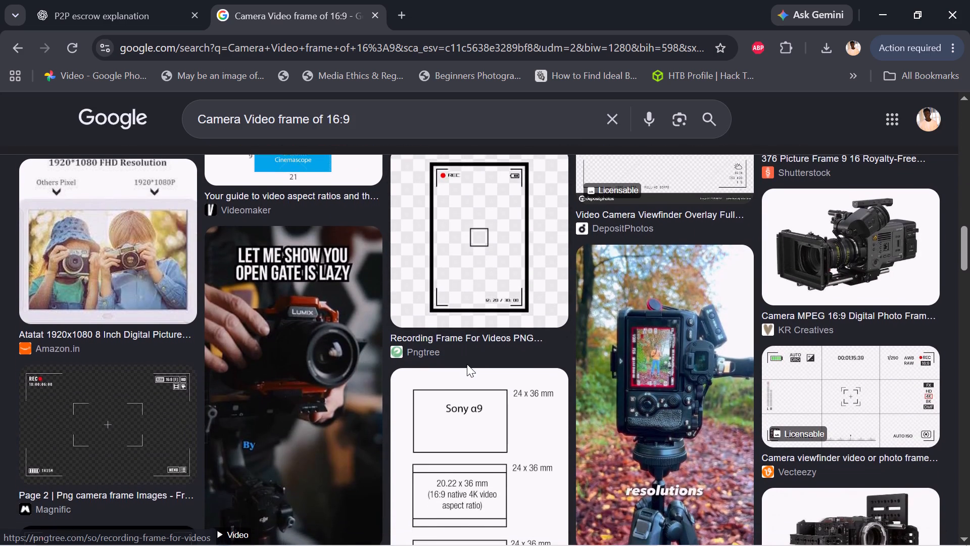
scroll(467, 364, down, 1)
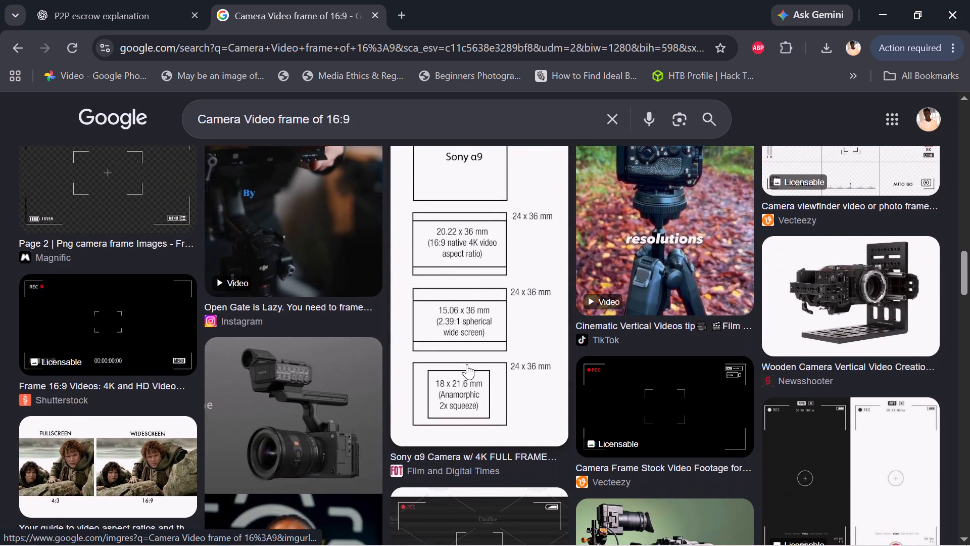
scroll(467, 364, down, 4)
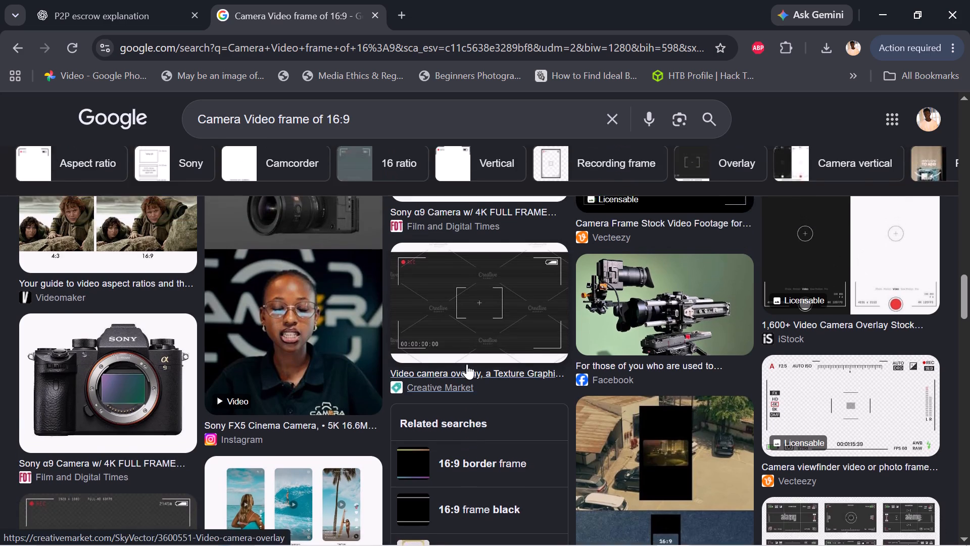
scroll(467, 364, down, 4)
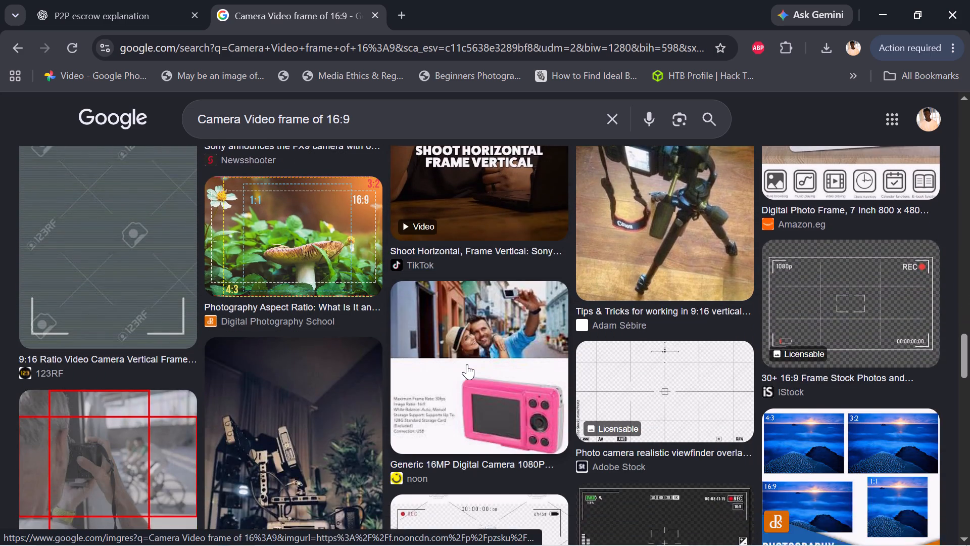
scroll(467, 364, down, 4)
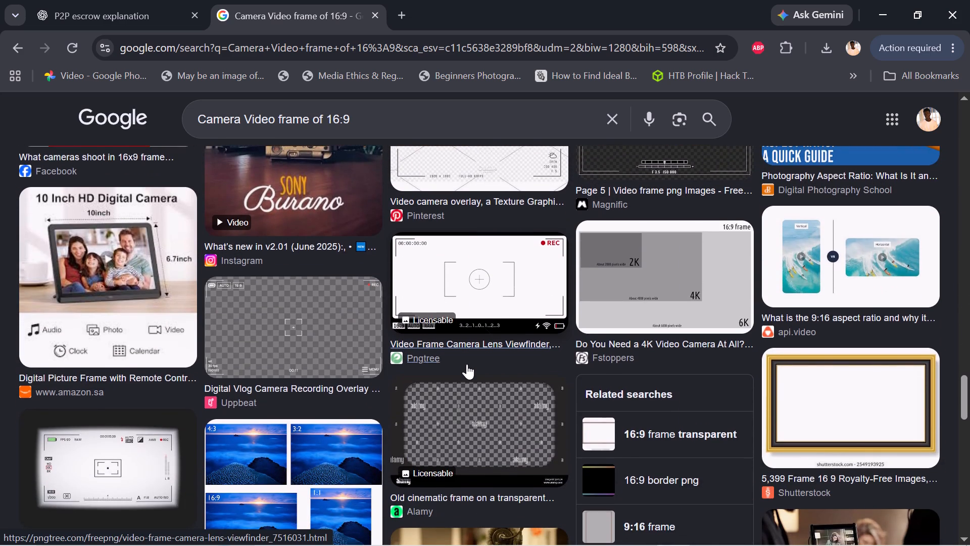
scroll(467, 364, down, 4)
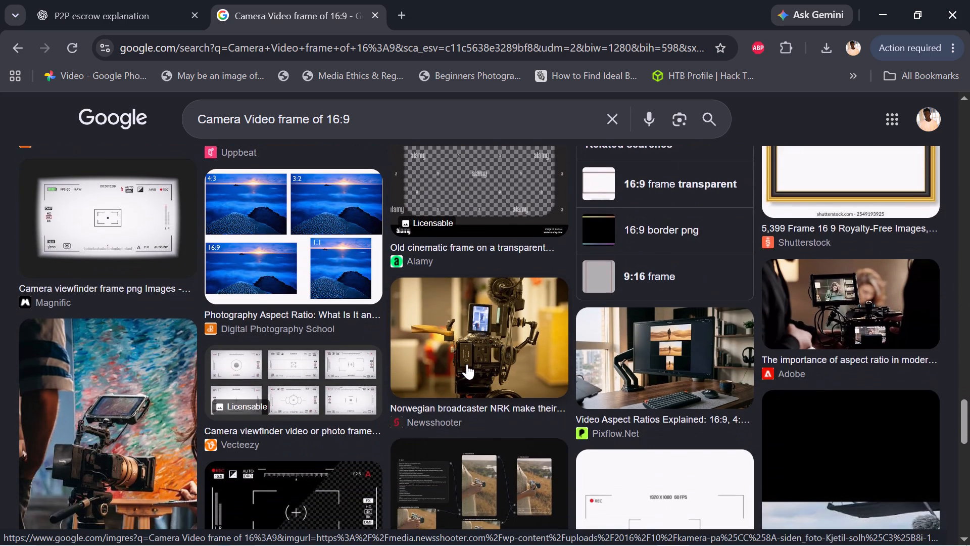
scroll(467, 364, down, 7)
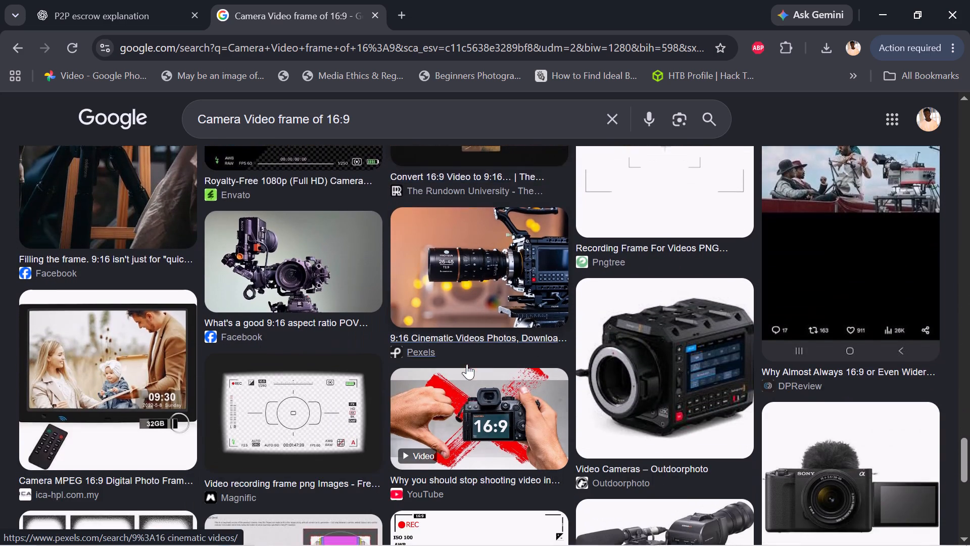
scroll(467, 364, down, 6)
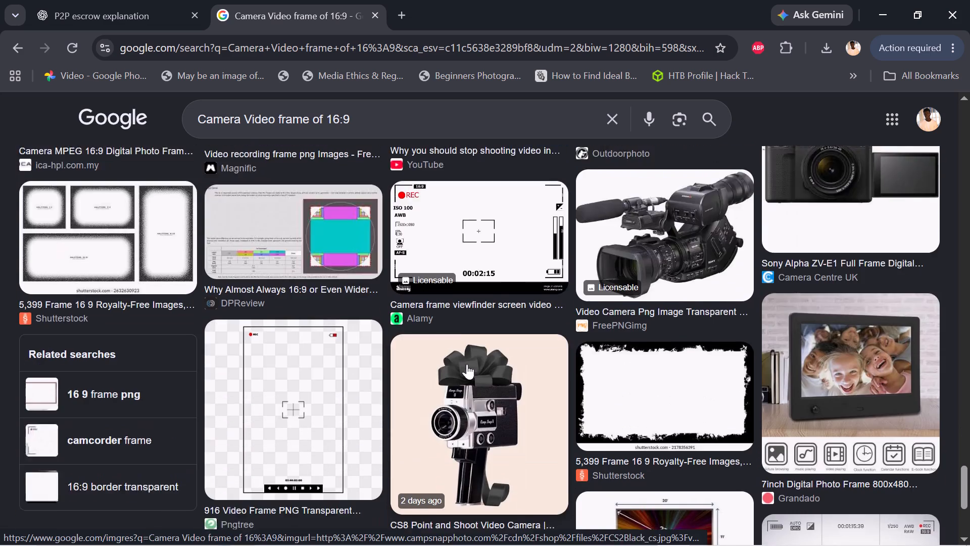
scroll(467, 364, down, 6)
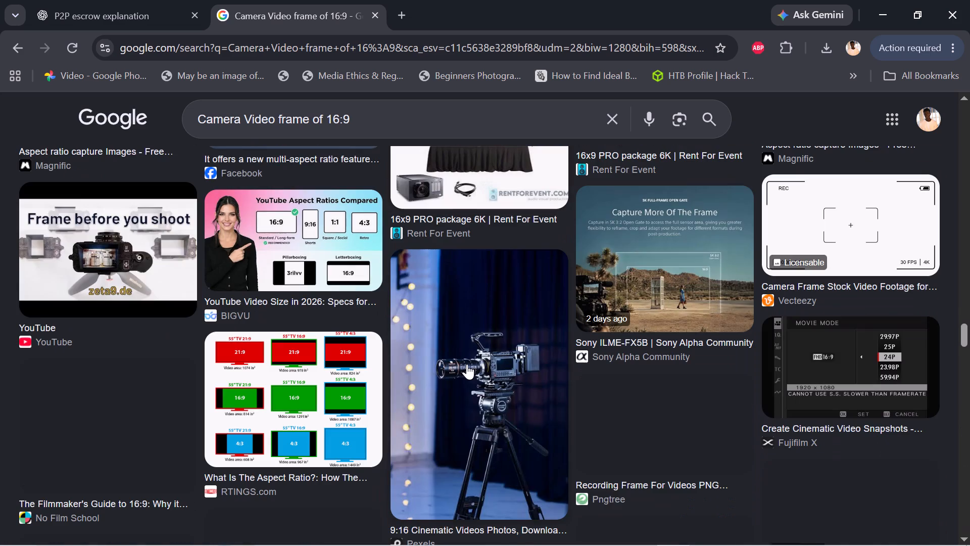
scroll(467, 364, down, 5)
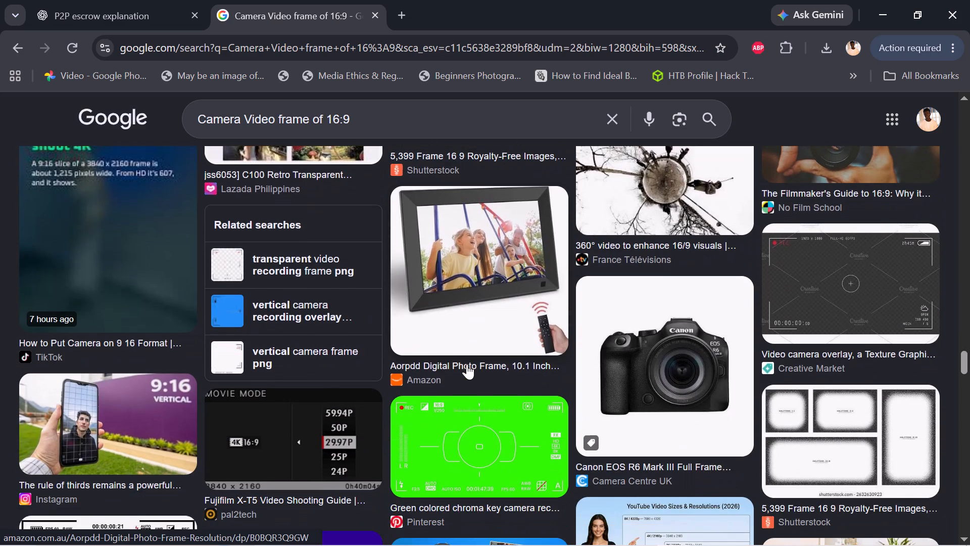
scroll(467, 364, down, 4)
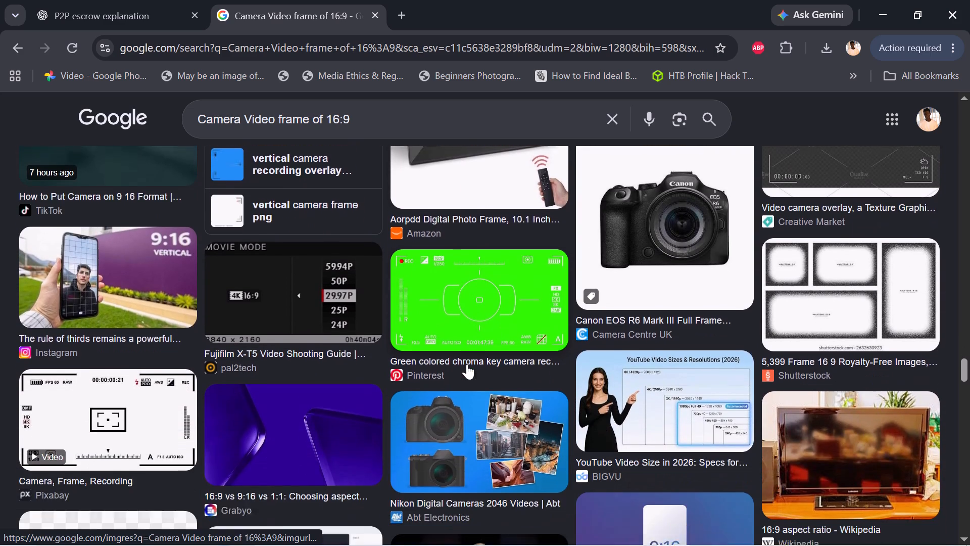
scroll(467, 364, down, 5)
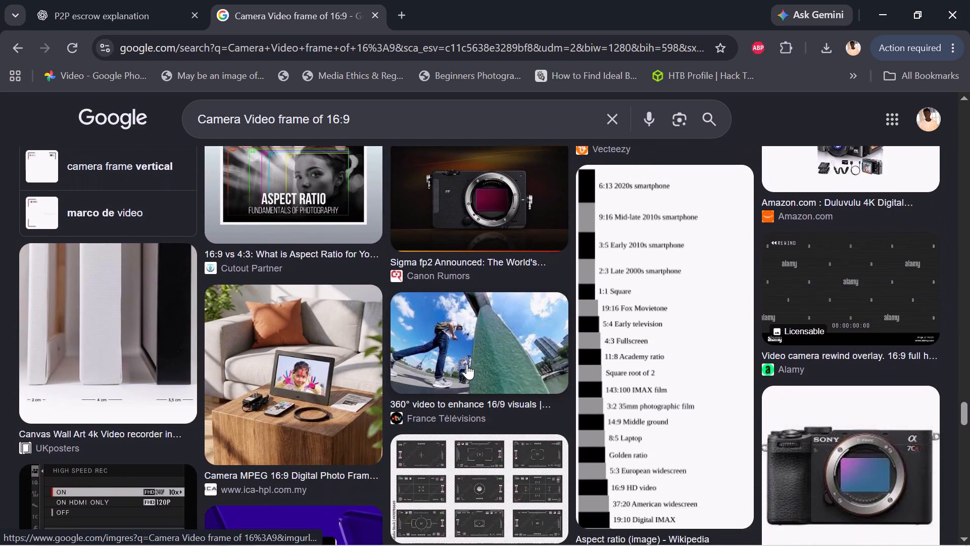
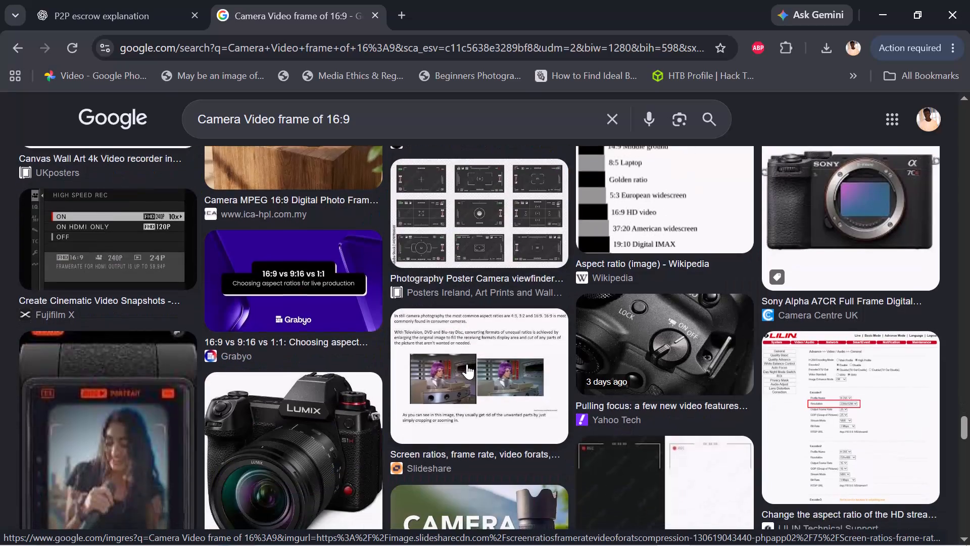
Examine further "Camera Video frame of 16:9" image results for a suitable camera frame or viewfinder overlay.
scroll(467, 364, down, 2)
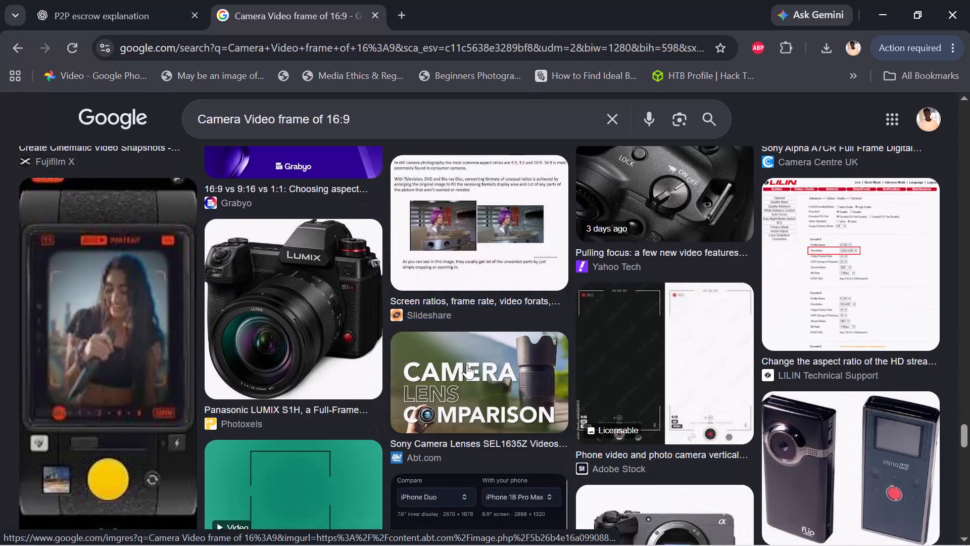
scroll(467, 364, down, 5)
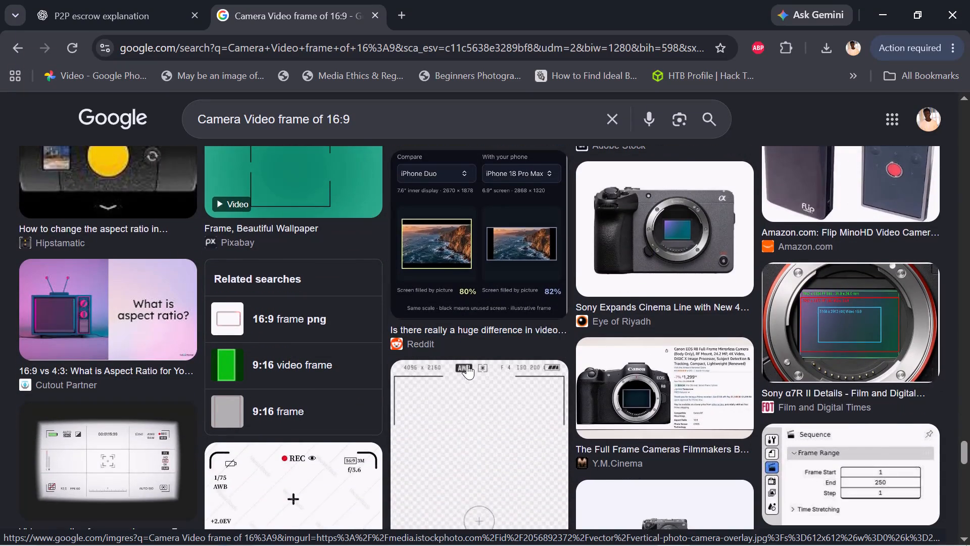
scroll(467, 364, down, 3)
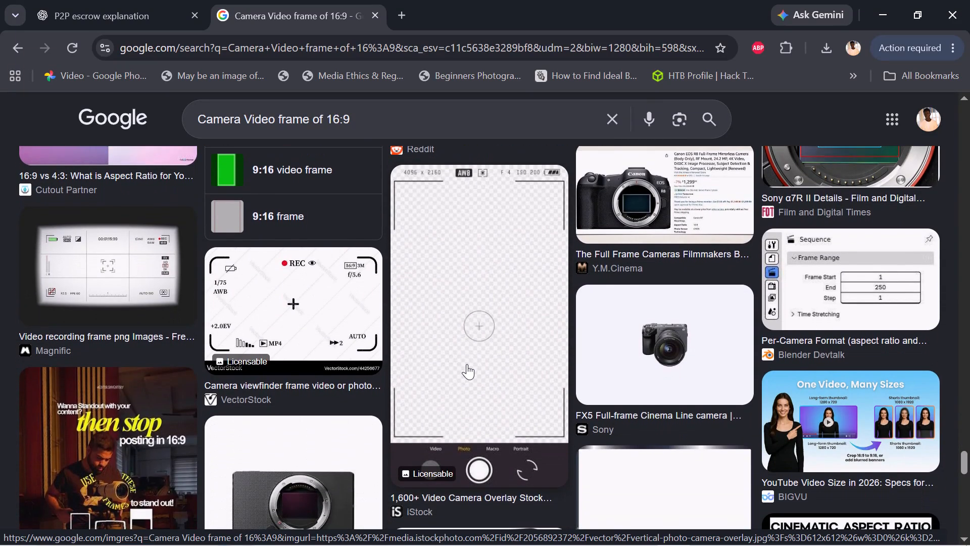
scroll(467, 364, down, 2)
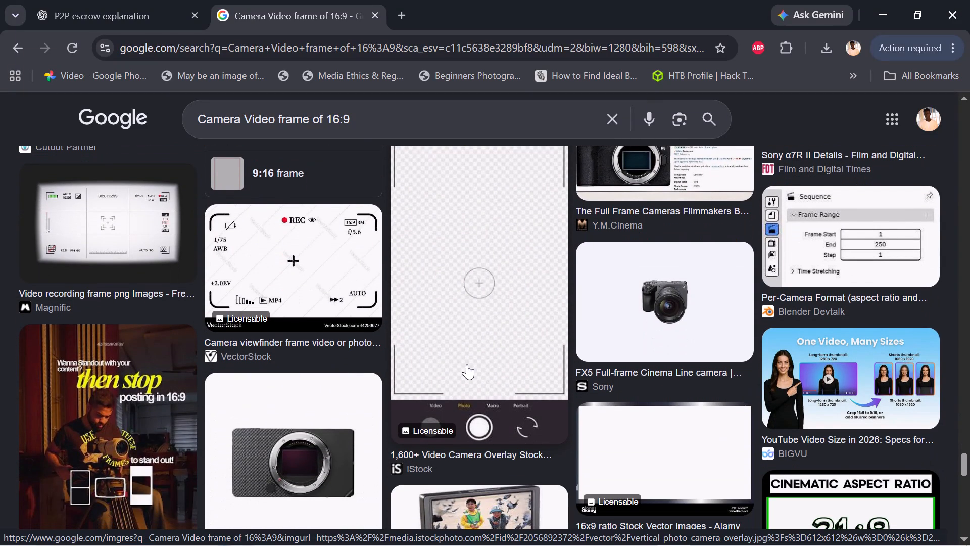
scroll(467, 364, down, 4)
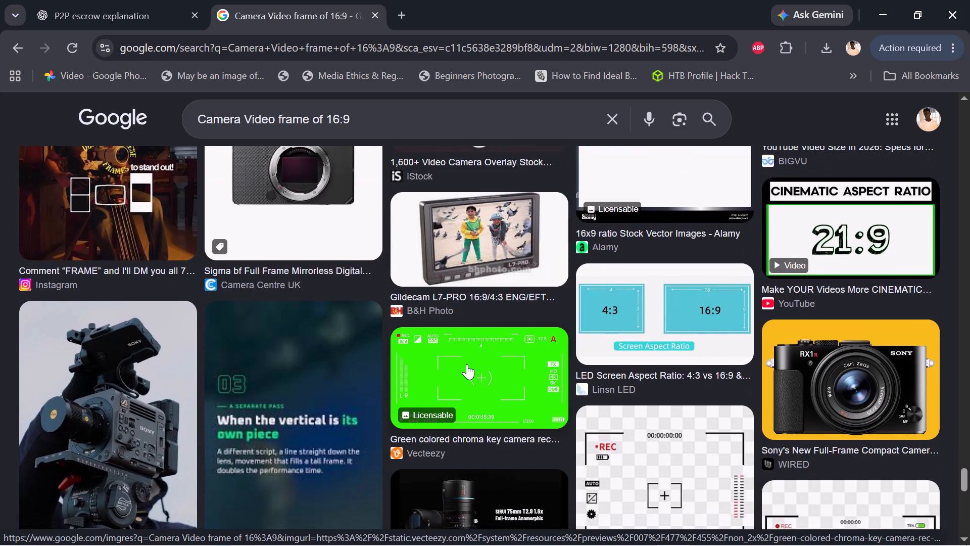
scroll(467, 364, down, 1)
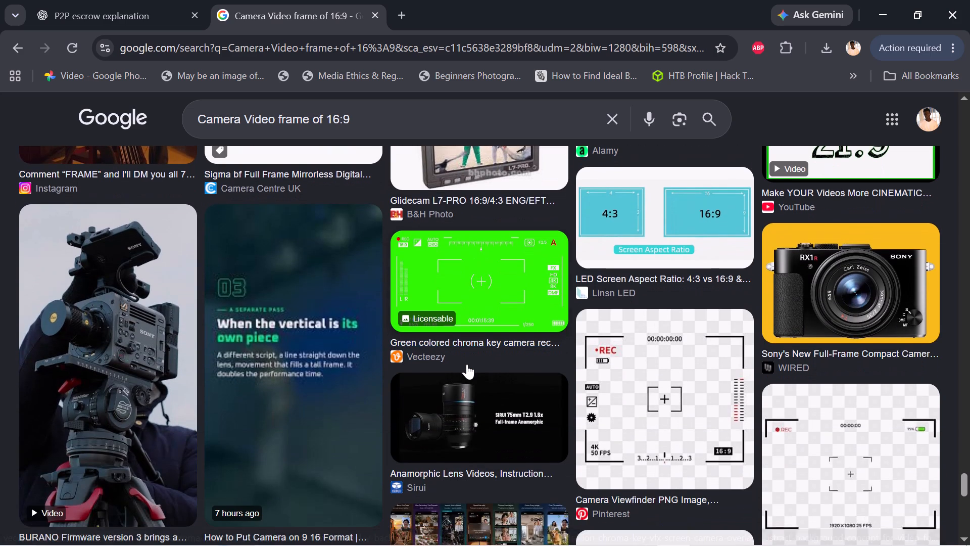
scroll(467, 364, down, 4)
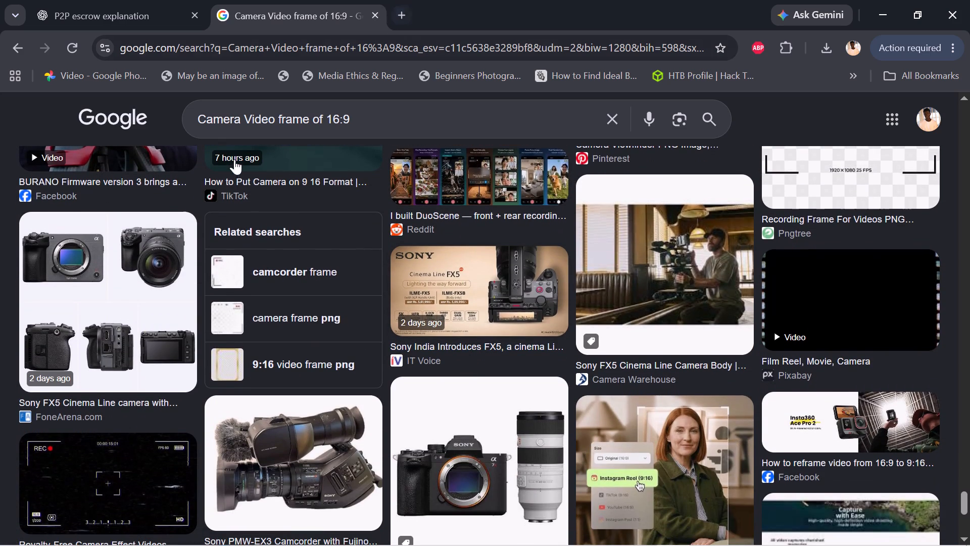
Switch the "Camera Video frame of 16:9" search from image results to video results.
scroll(283, 165, up, 9)
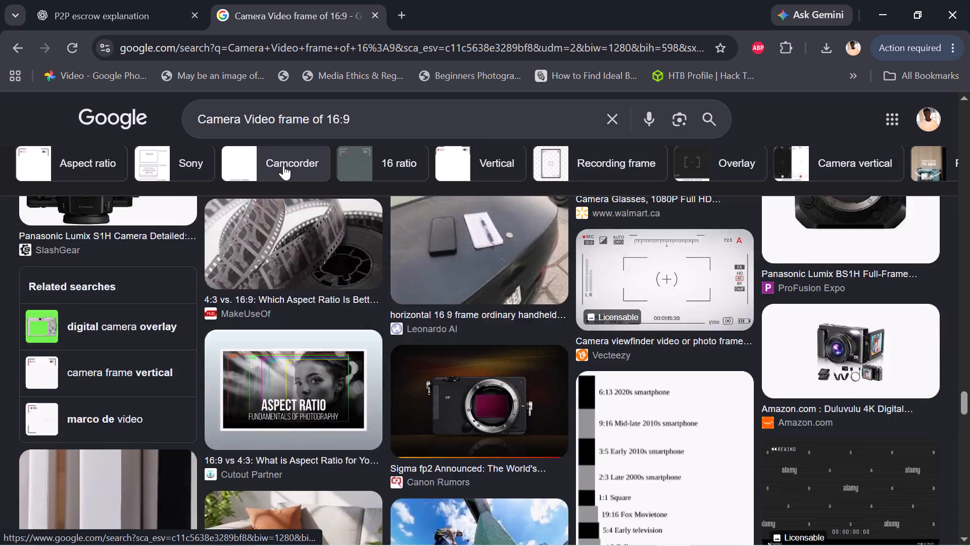
scroll(283, 165, up, 12)
scroll(283, 165, up, 20)
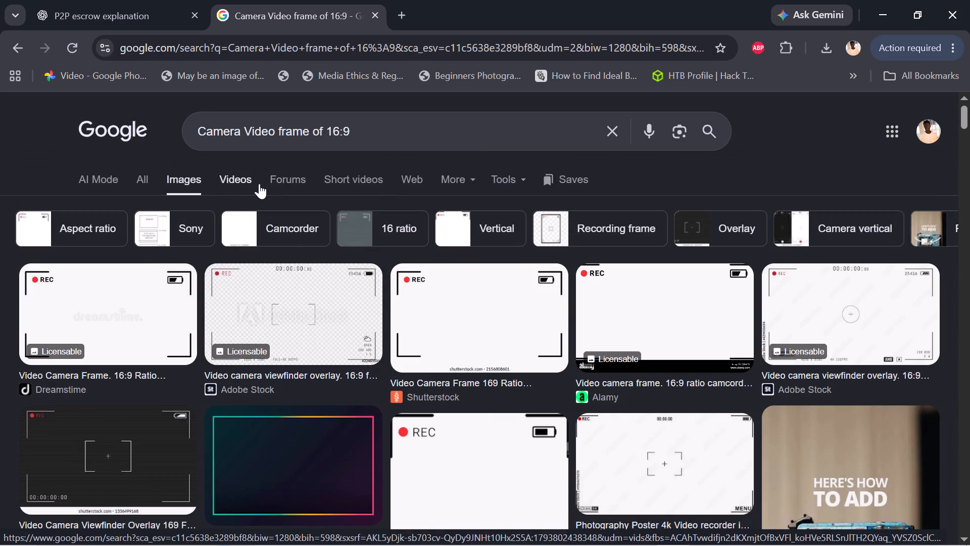
click(244, 181)
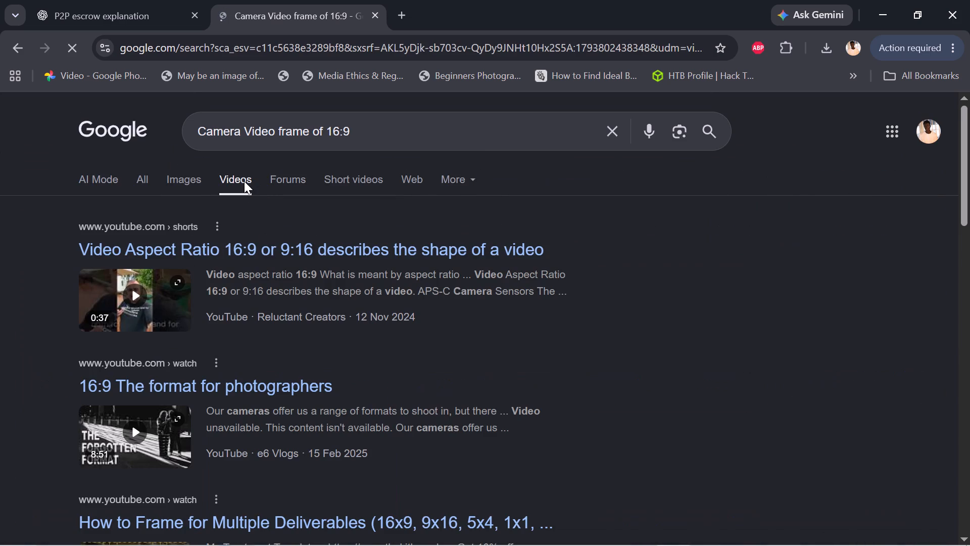
Look through the video results and open Adobe Stock's "Vintage Retro Film Frame for Vertical Videos on Social Media".
scroll(240, 295, down, 5)
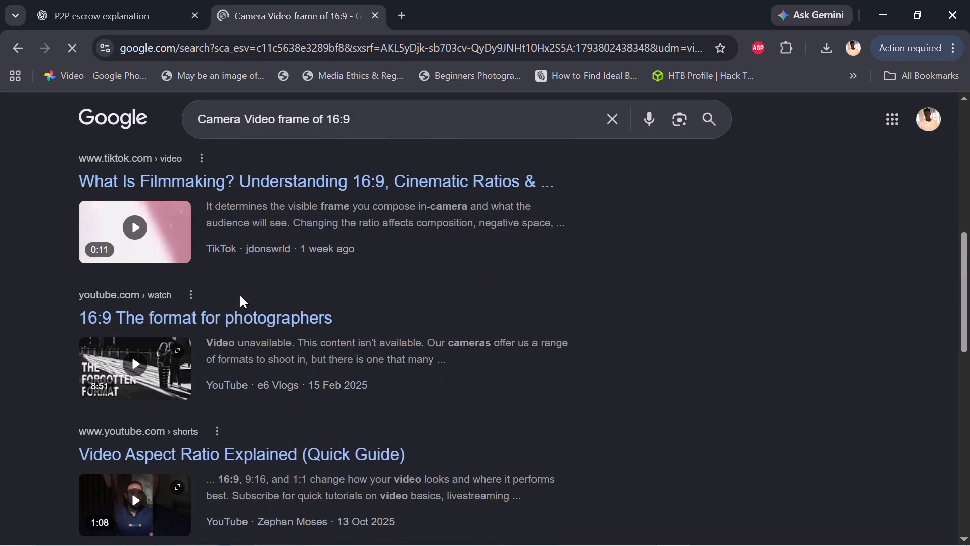
scroll(240, 295, down, 5)
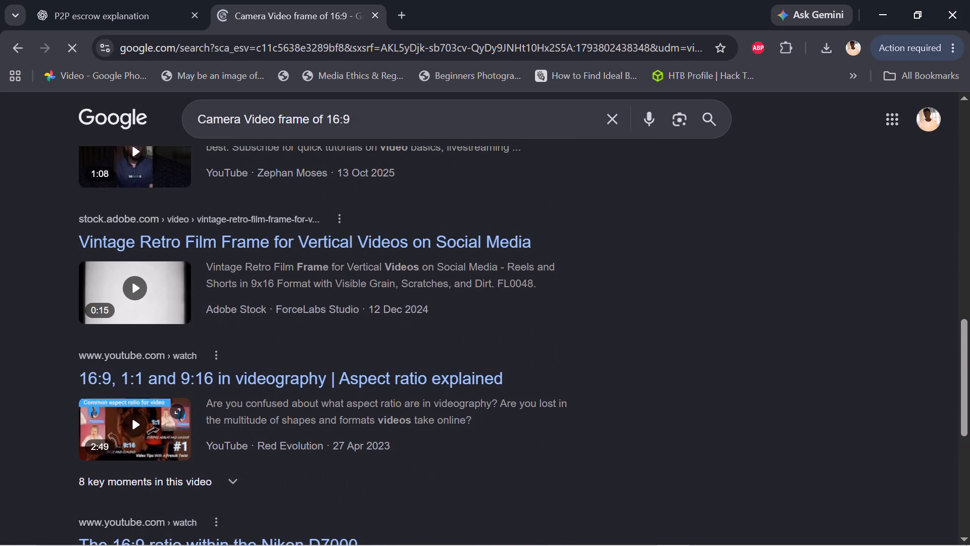
scroll(240, 295, down, 1)
click(235, 240)
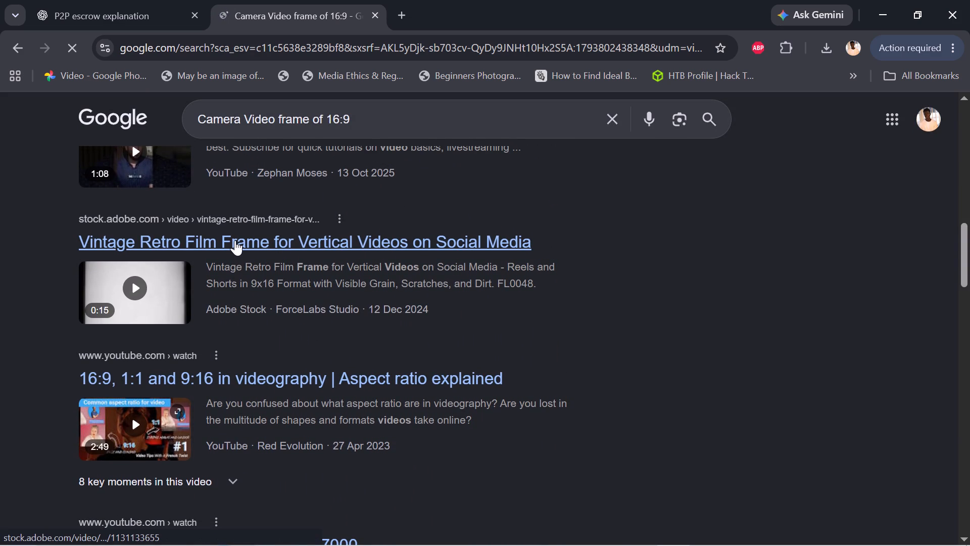
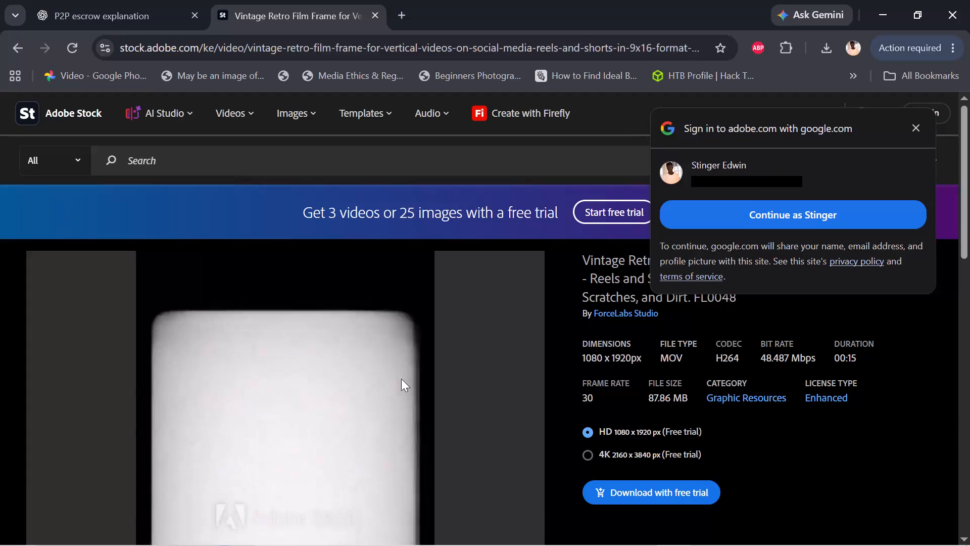
Examine the Vintage Retro Film Frame page and its related Adobe Stock videos for a suitable frame overlay.
scroll(401, 379, down, 5)
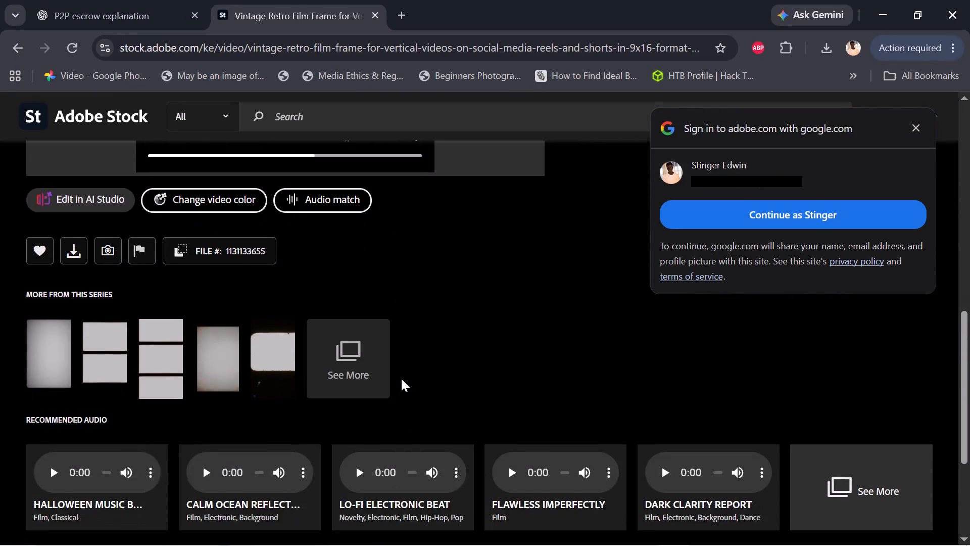
scroll(401, 379, down, 5)
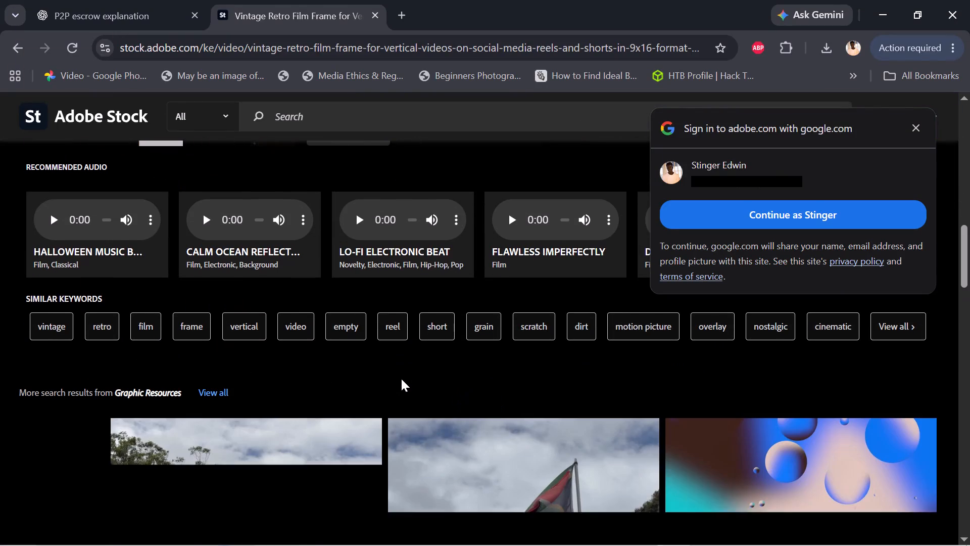
scroll(401, 379, down, 5)
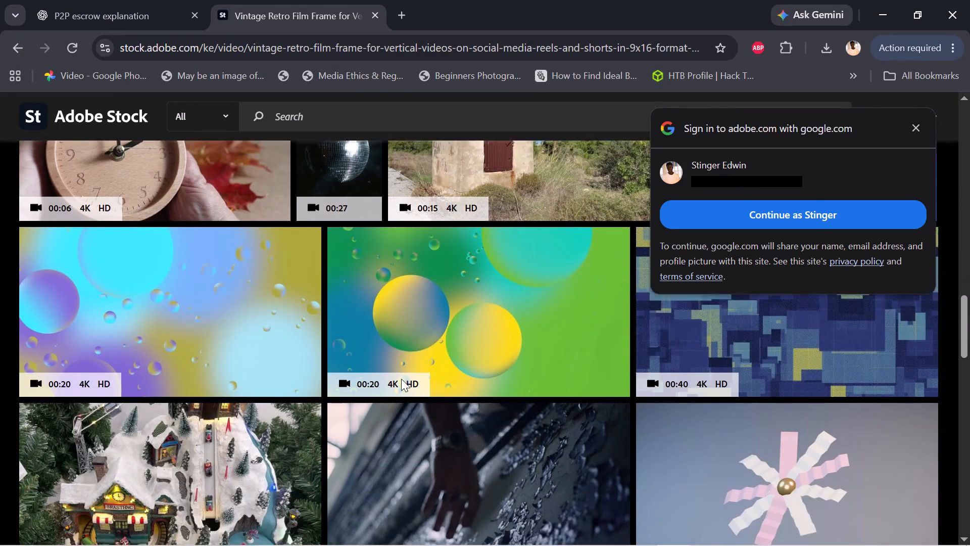
scroll(401, 379, down, 5)
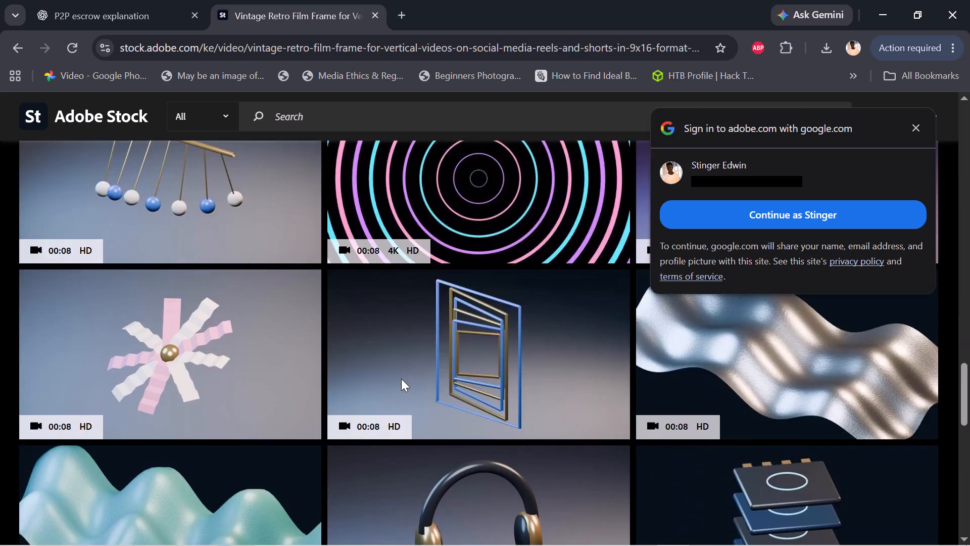
scroll(401, 379, down, 4)
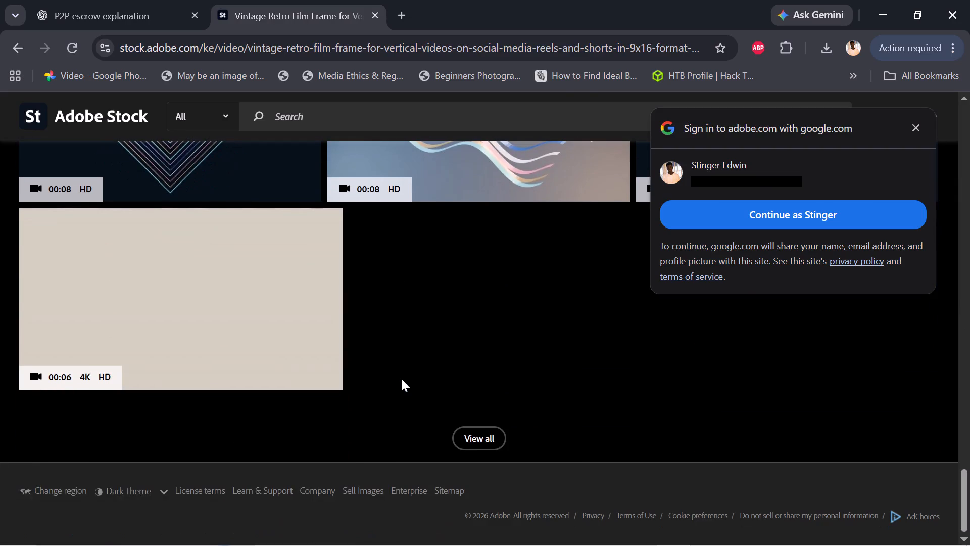
scroll(401, 379, down, 1)
click(401, 379)
scroll(401, 379, up, 7)
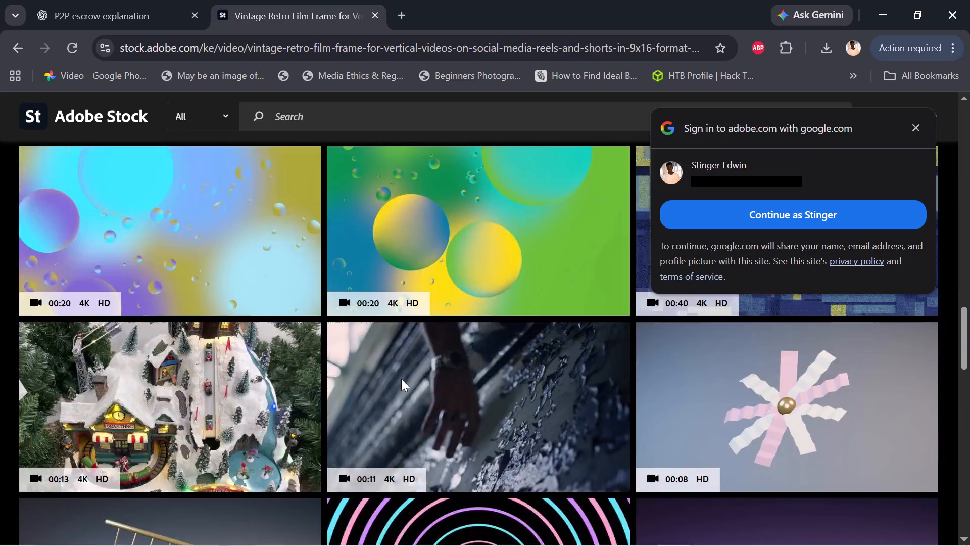
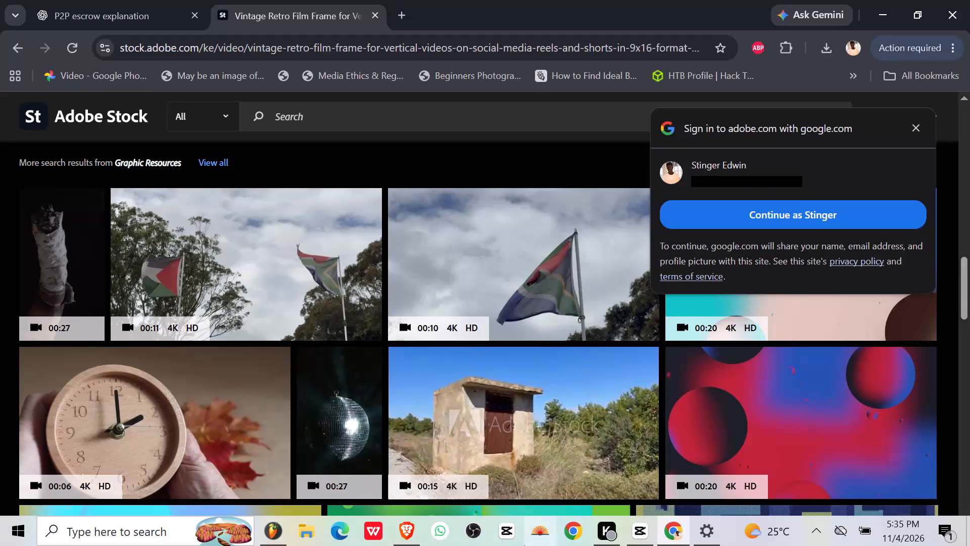
Switch to the Brave browser and play the suggested YouTube mix TOP TIER GALORE 8 - DJ FESTA from 0:00.
click(414, 533)
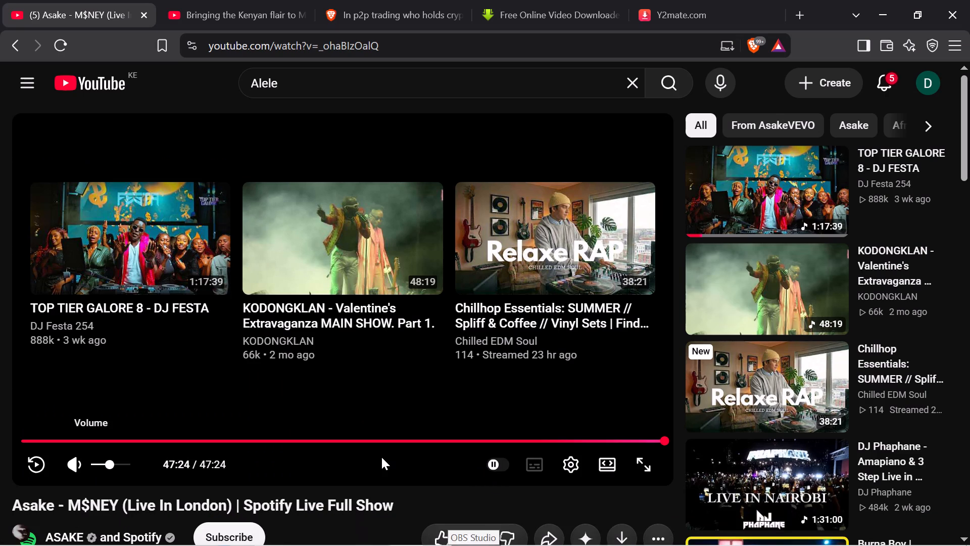
click(155, 269)
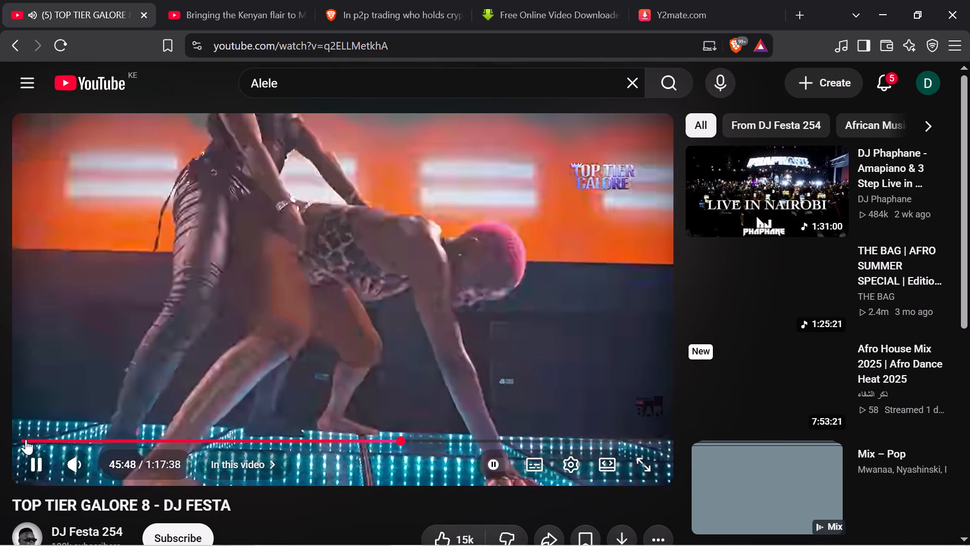
click(20, 438)
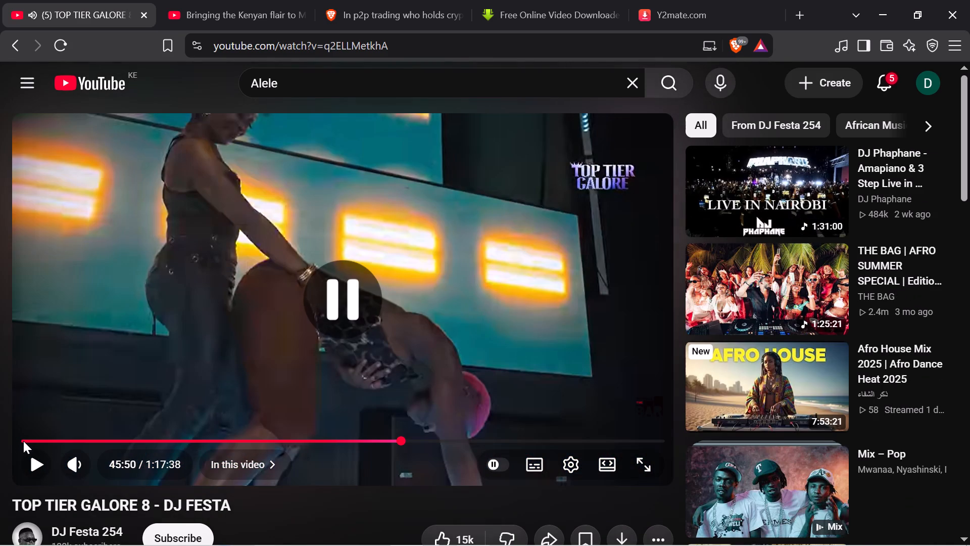
click(24, 441)
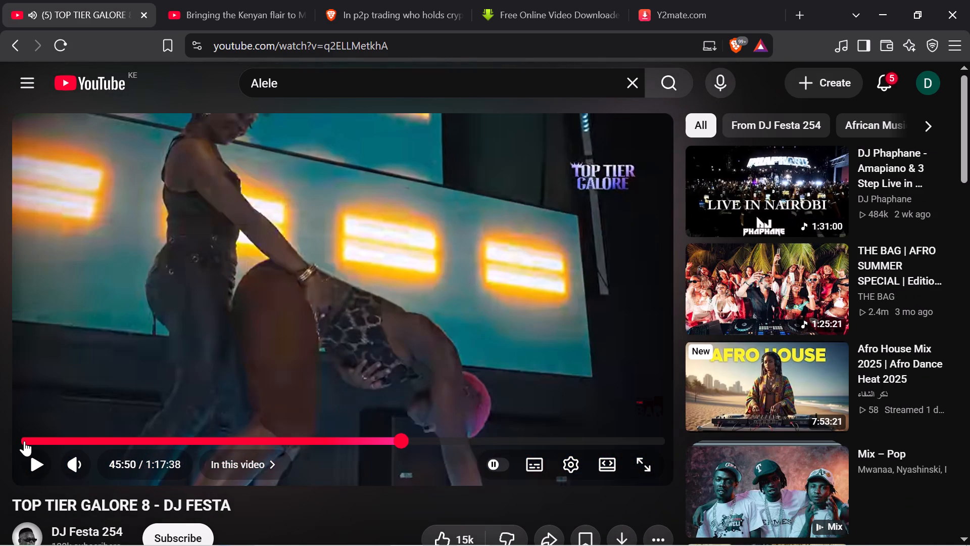
key(space)
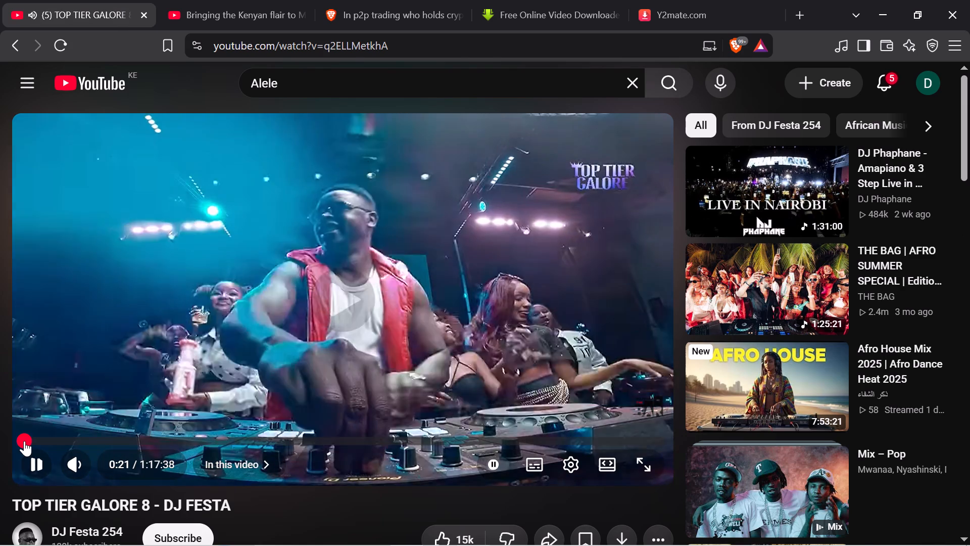
key(Left)
key(Left)
key(Left)
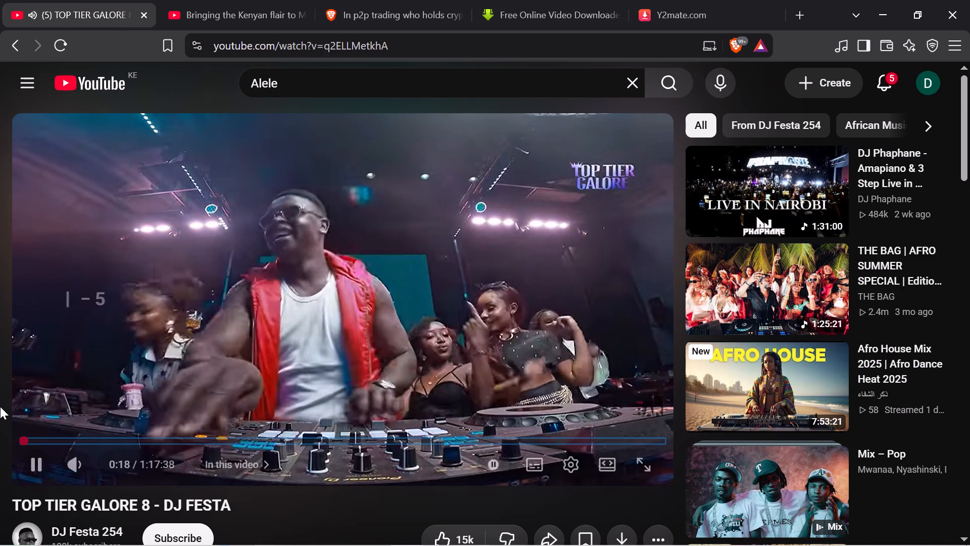
key(Left)
key(Left)
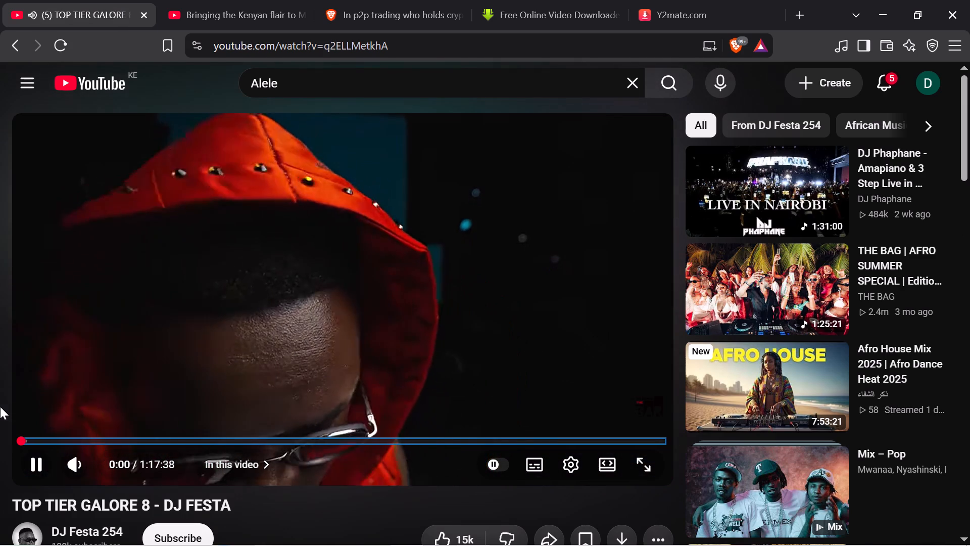
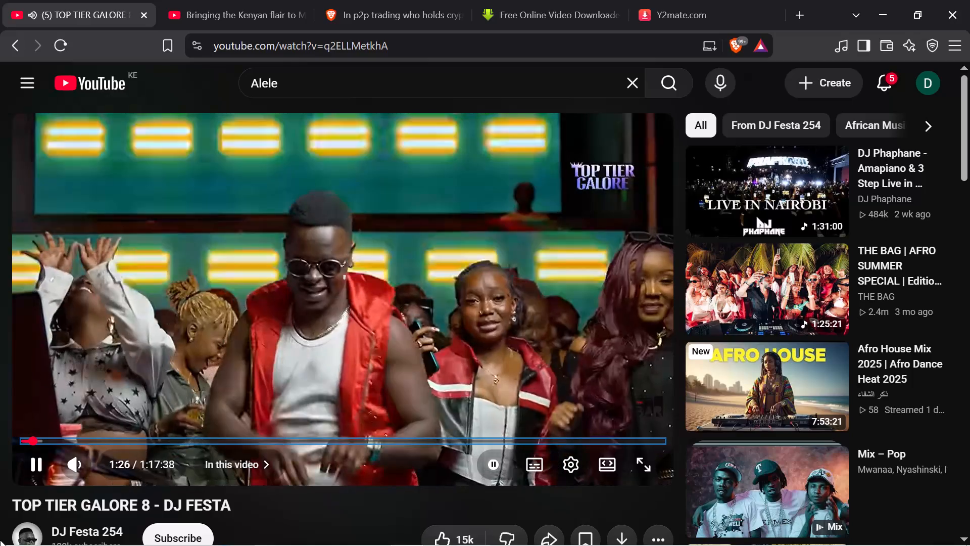
Rewind the TOP TIER GALORE 8 mix to its beginning while it keeps playing.
key(Down)
key(Down)
key(Up)
key(Down)
key(Down)
key(Down)
key(Down)
key(Down)
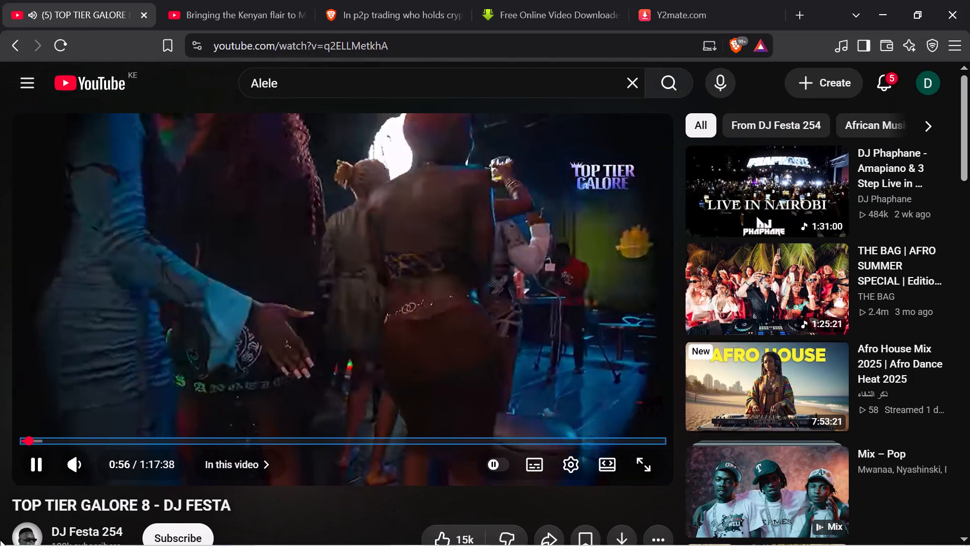
key(Down)
key(Down)
key(Down)
key(Down)
key(Down)
key(Down)
key(Down)
key(Down)
key(Down)
key(Down)
key(Down)
key(Down)
key(Down)
key(Down)
key(Down)
key(Down)
key(Down)
key(Down)
key(Down)
key(Down)
key(Down)
key(Down)
key(Down)
key(Down)
key(Down)
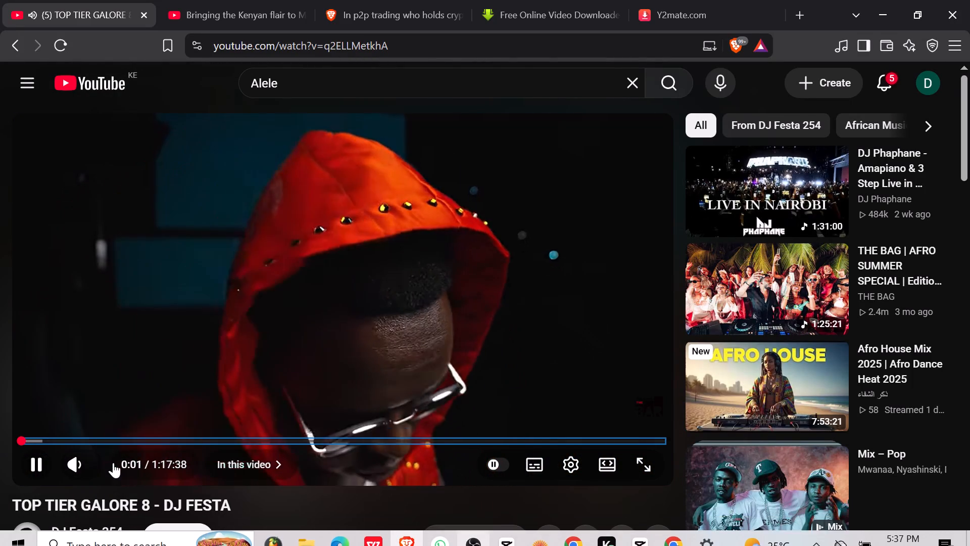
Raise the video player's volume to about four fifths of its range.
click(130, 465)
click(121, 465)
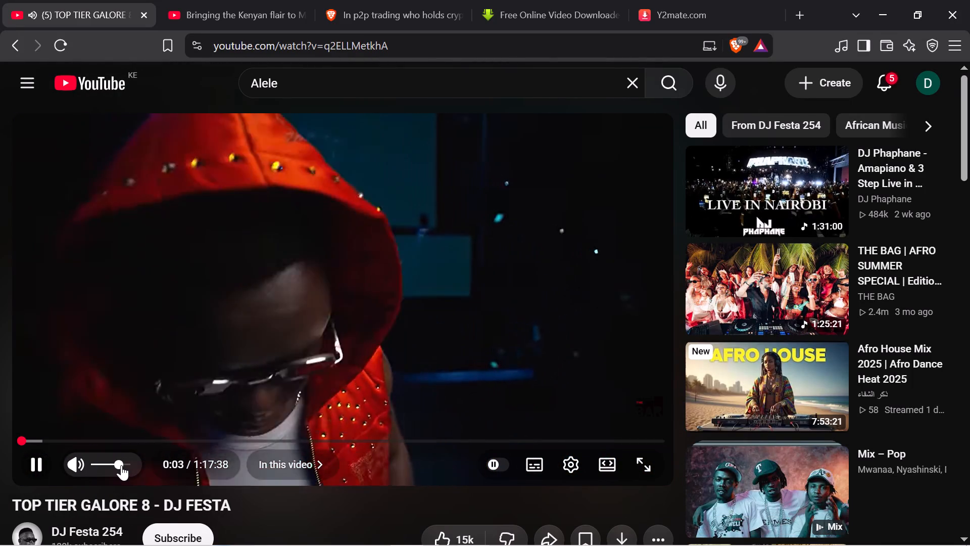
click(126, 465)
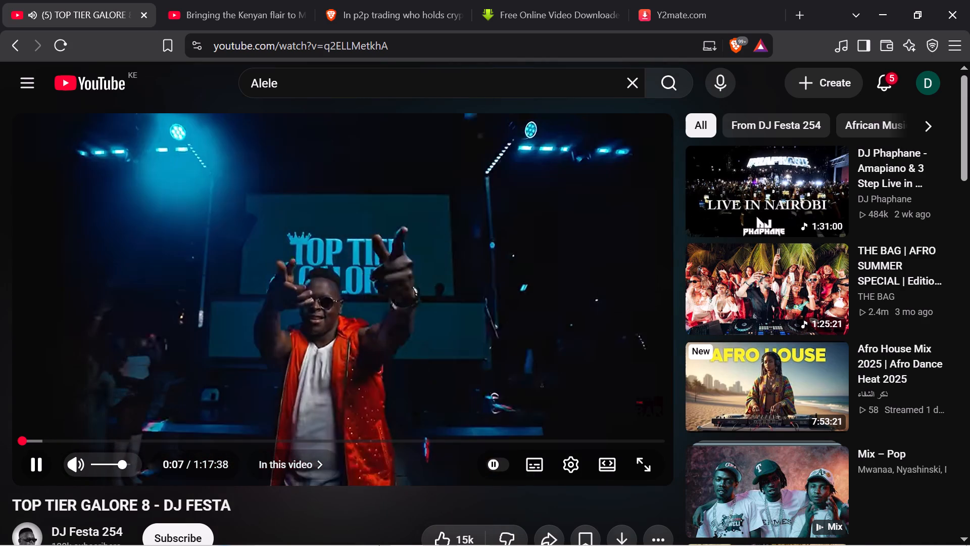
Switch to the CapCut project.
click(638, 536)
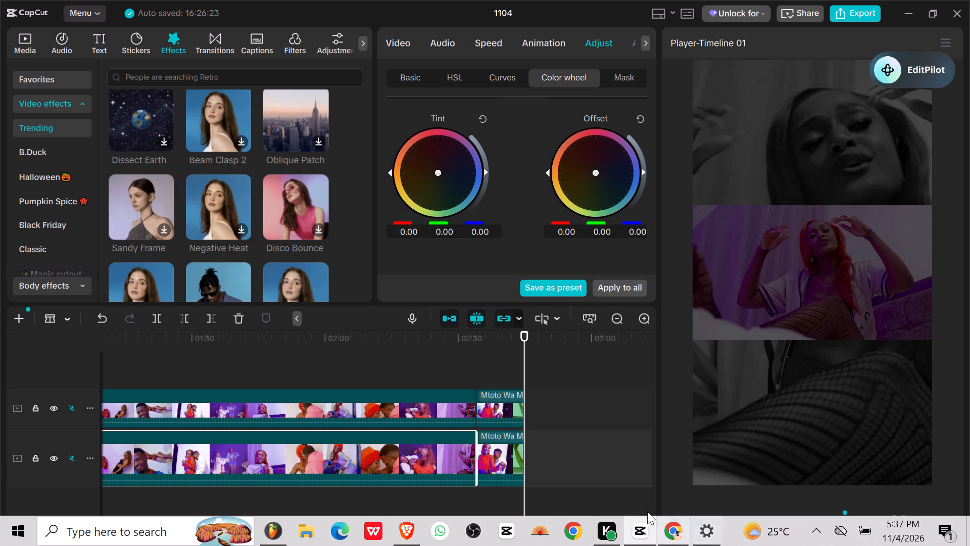
Return to the YouTube mix in Brave and lower the player's volume to about a quarter of its range.
click(408, 532)
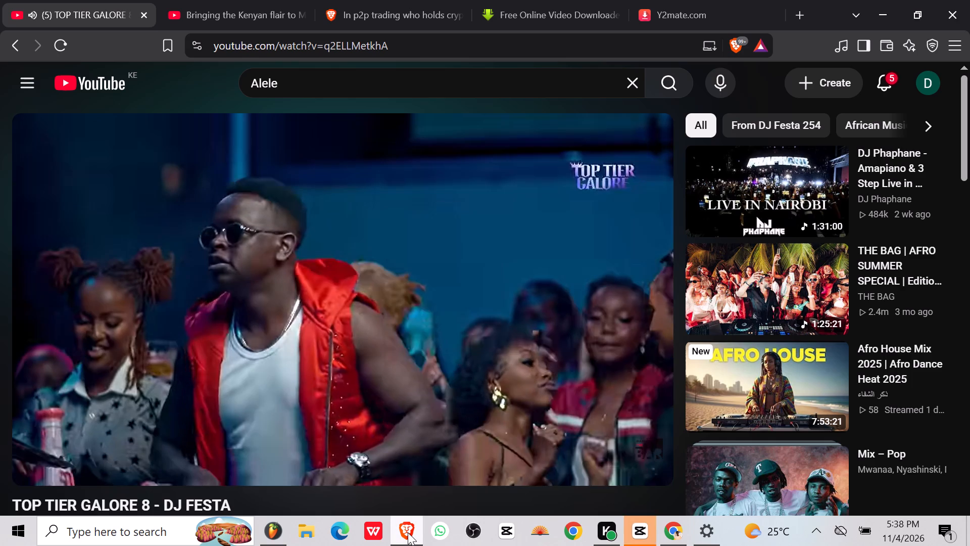
key(Down)
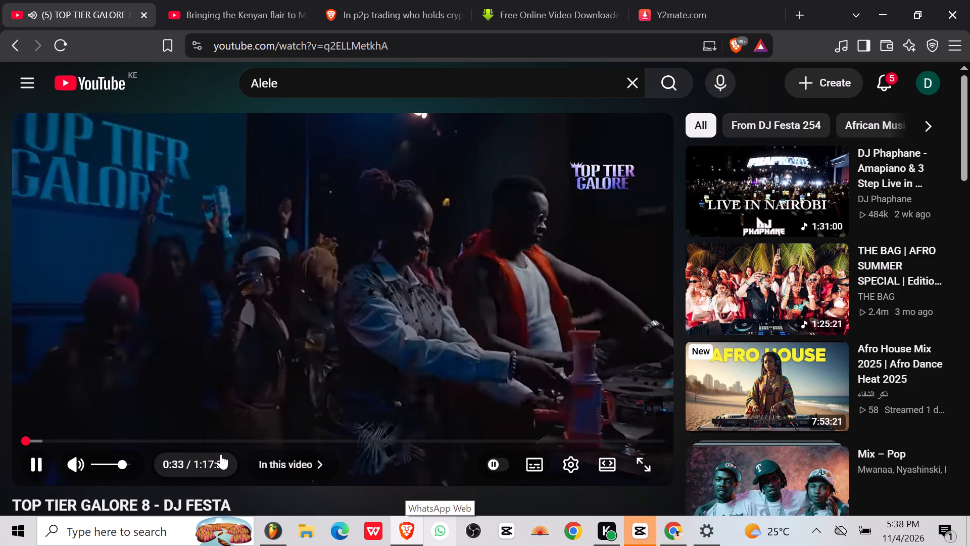
key(Down)
key(Down)
key(Down)
key(Down)
key(Down)
key(Down)
key(Down)
key(Down)
key(Down)
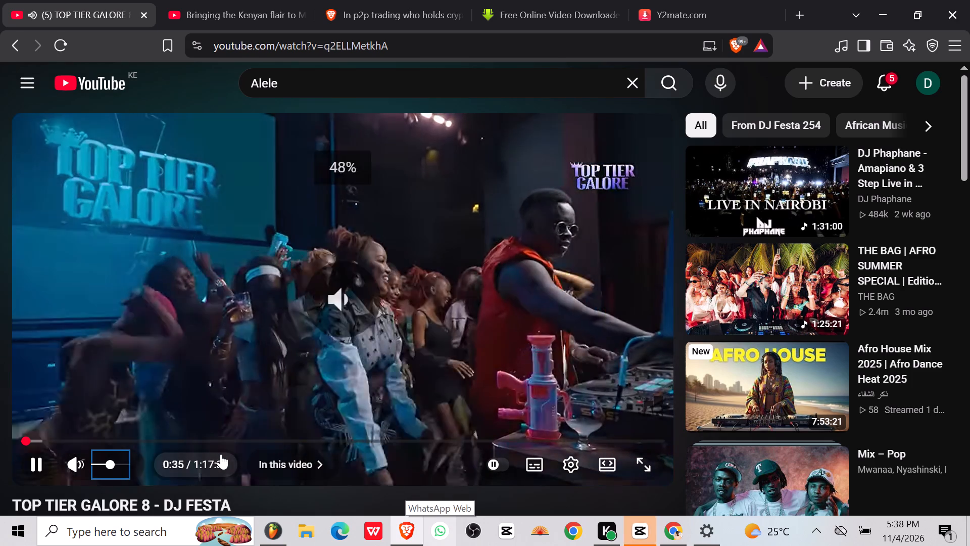
key(Down)
key(Down)
key(Down)
key(Down)
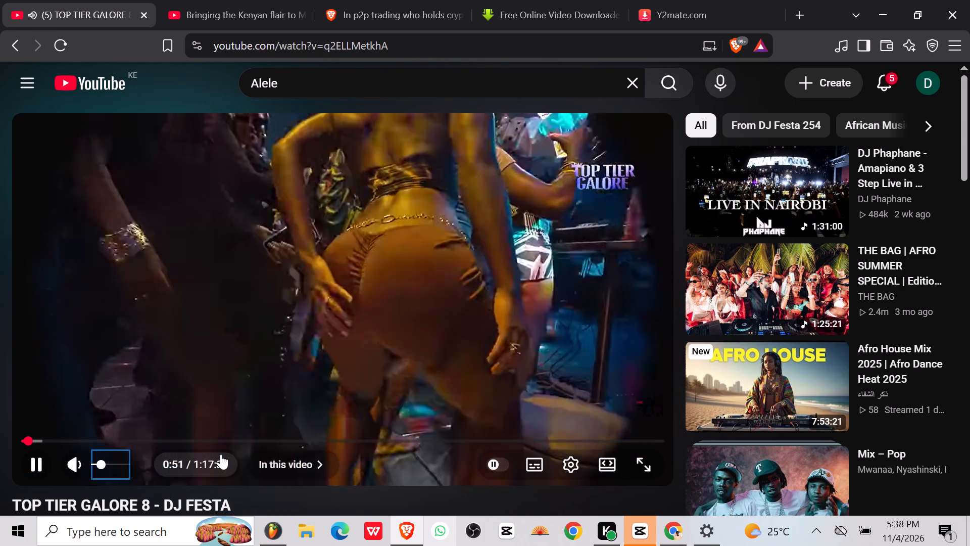
Switch from Brave to the CapCut project.
drag(221, 454, 154, 545)
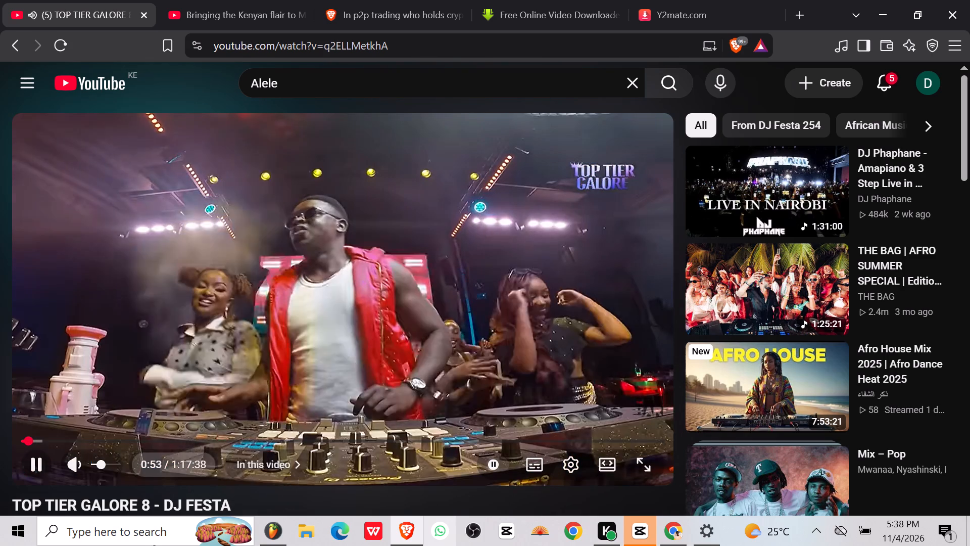
drag(154, 545, 611, 545)
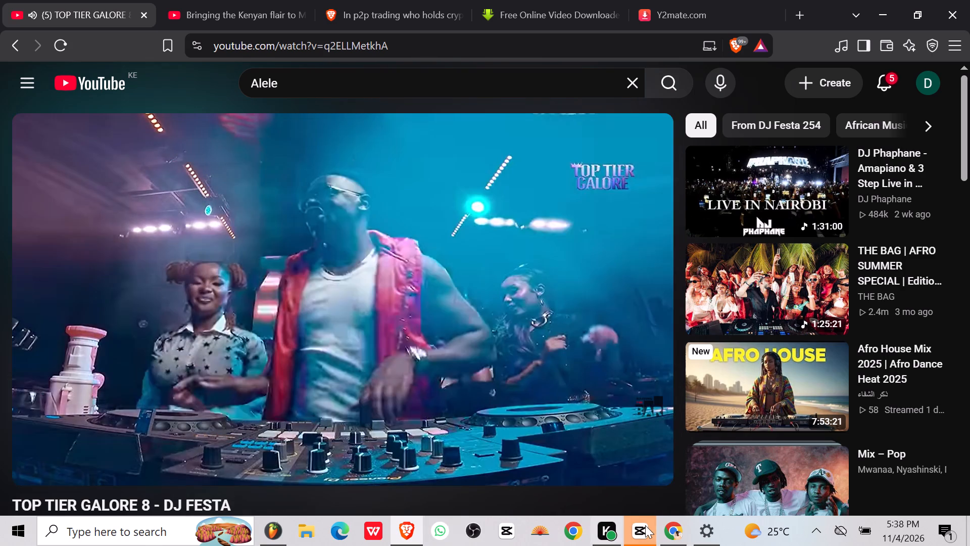
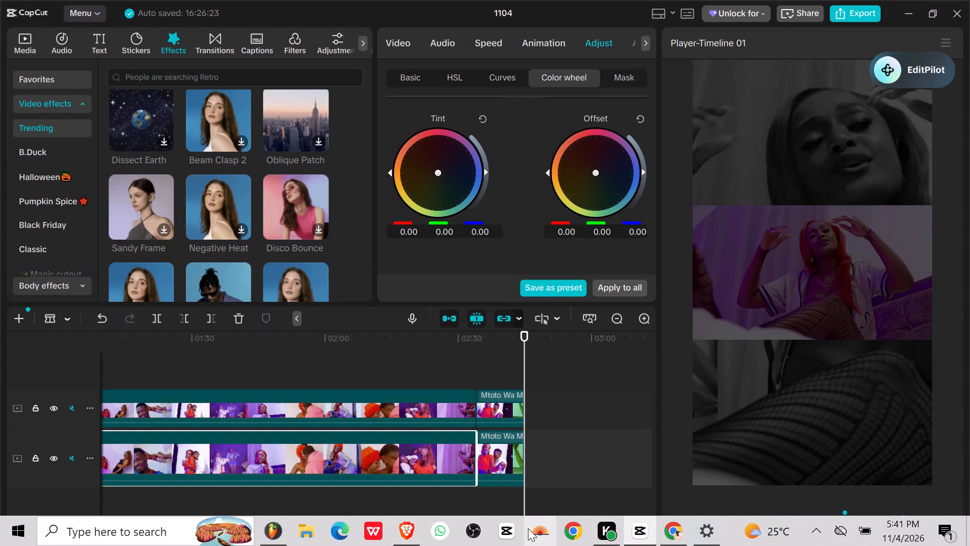
Switch to Chrome, search for "bg" in a new tab and open the remove.bg background removal website.
click(674, 542)
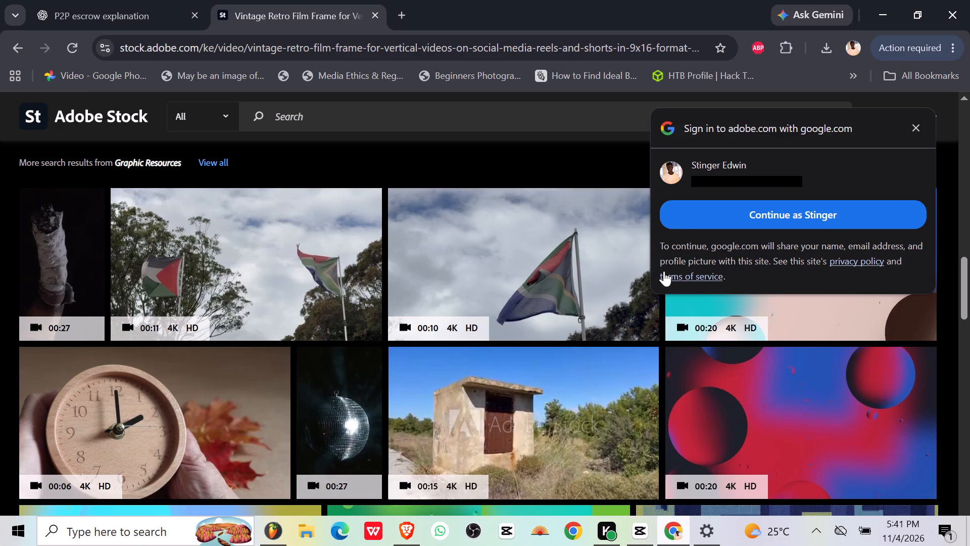
click(395, 18)
text(bg)
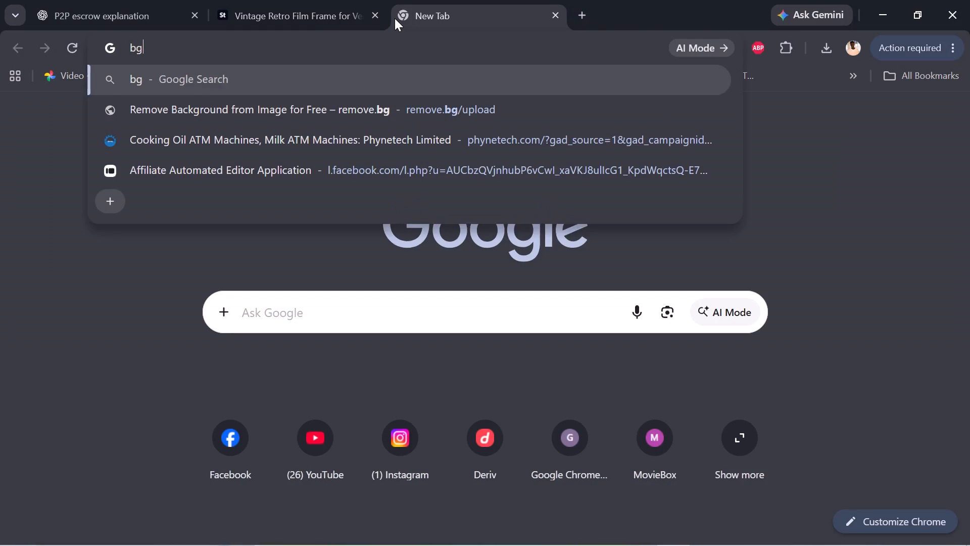
key(Return)
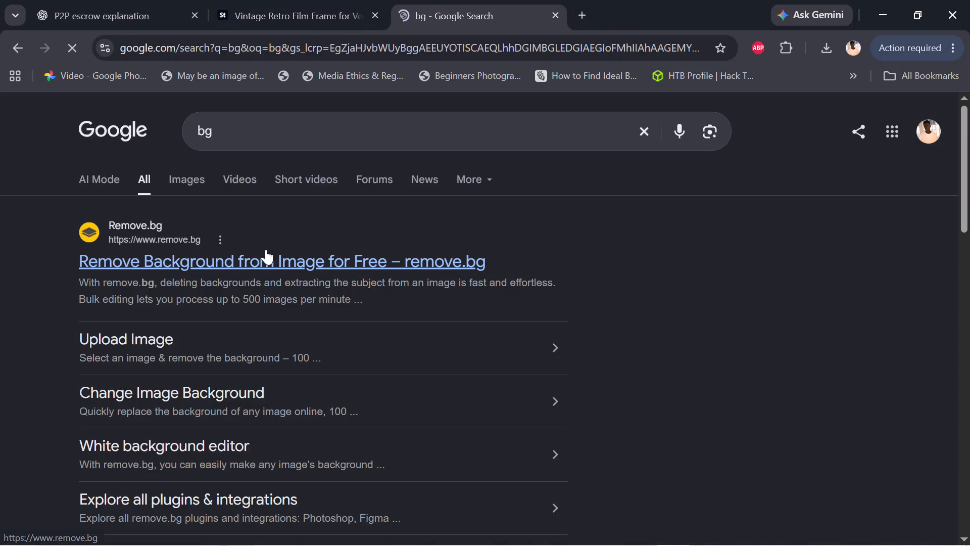
click(266, 253)
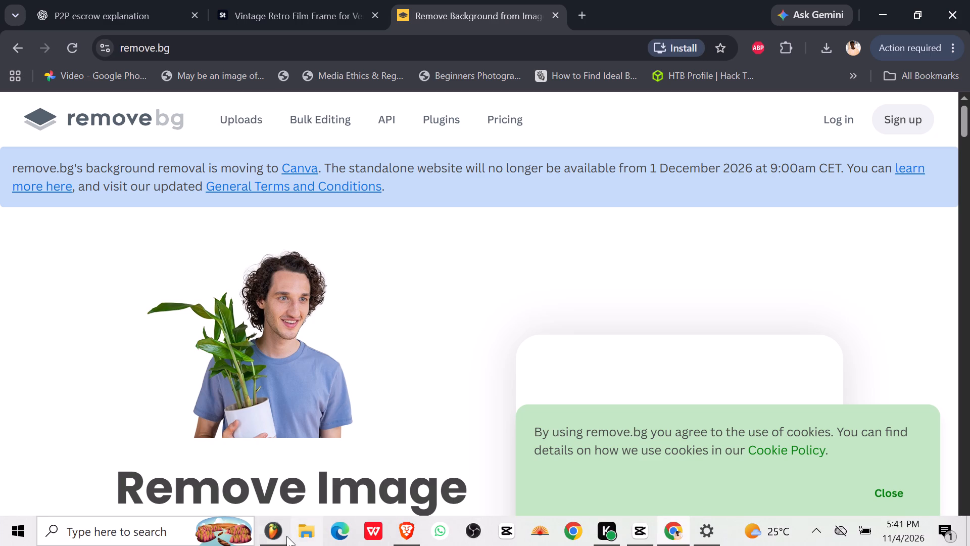
Switch to File Explorer and select the three overlay images tV, images (2) and images (3) in the Downloads folder.
click(301, 526)
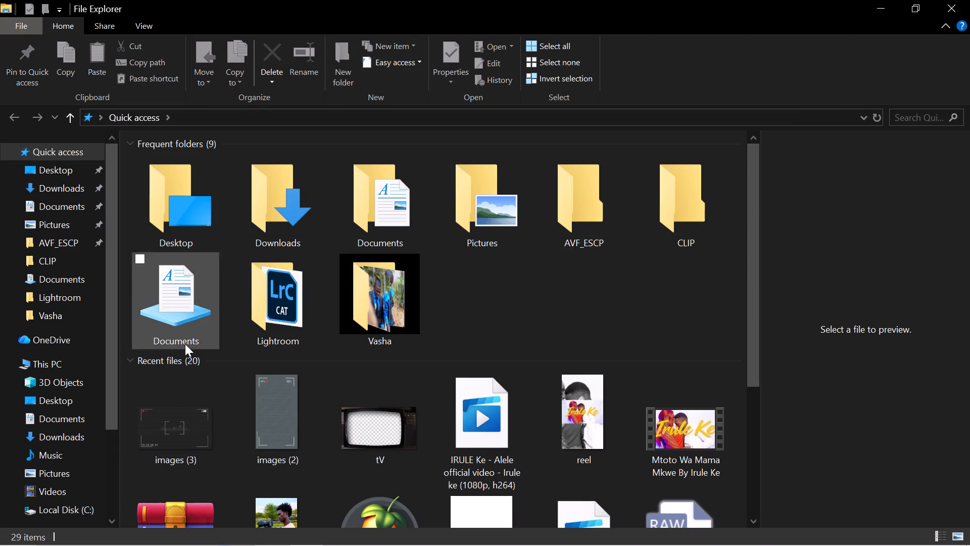
click(82, 370)
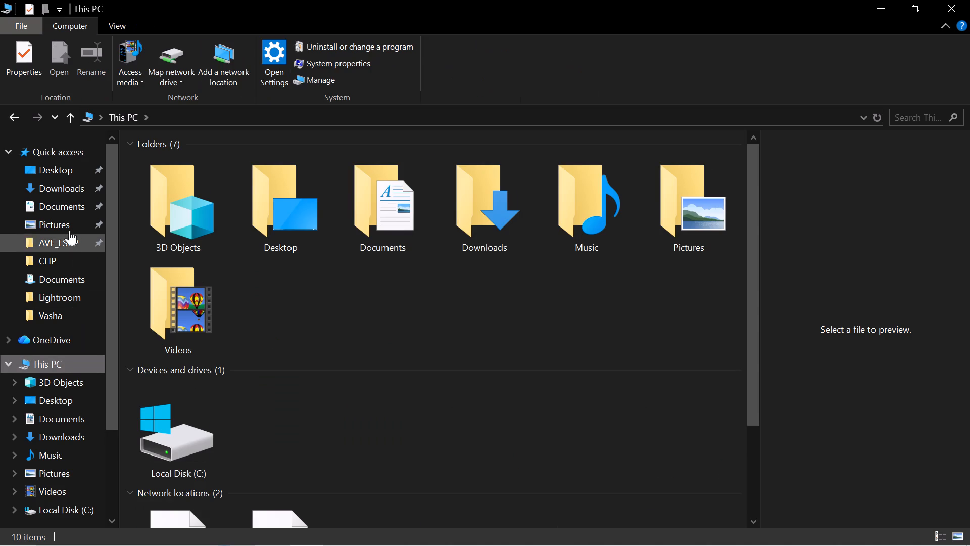
click(69, 185)
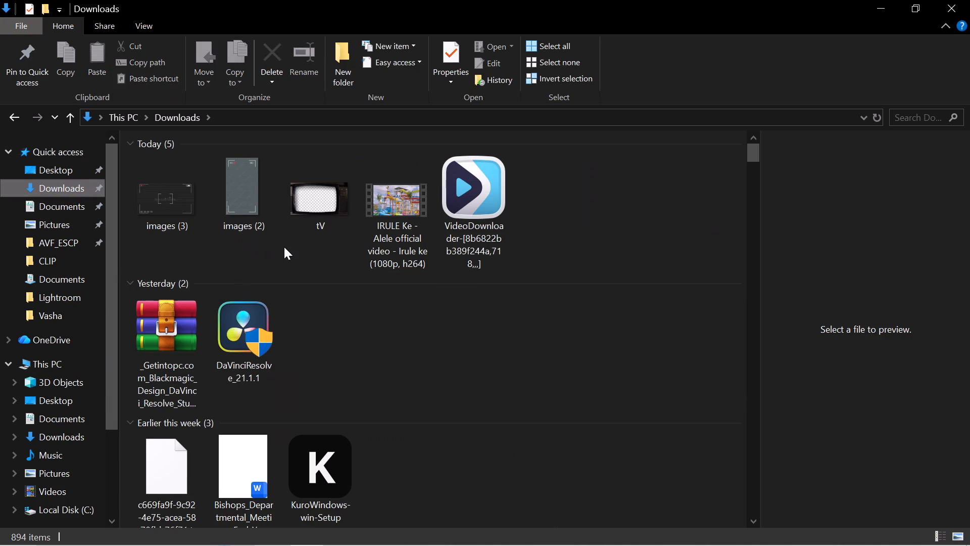
click(303, 226)
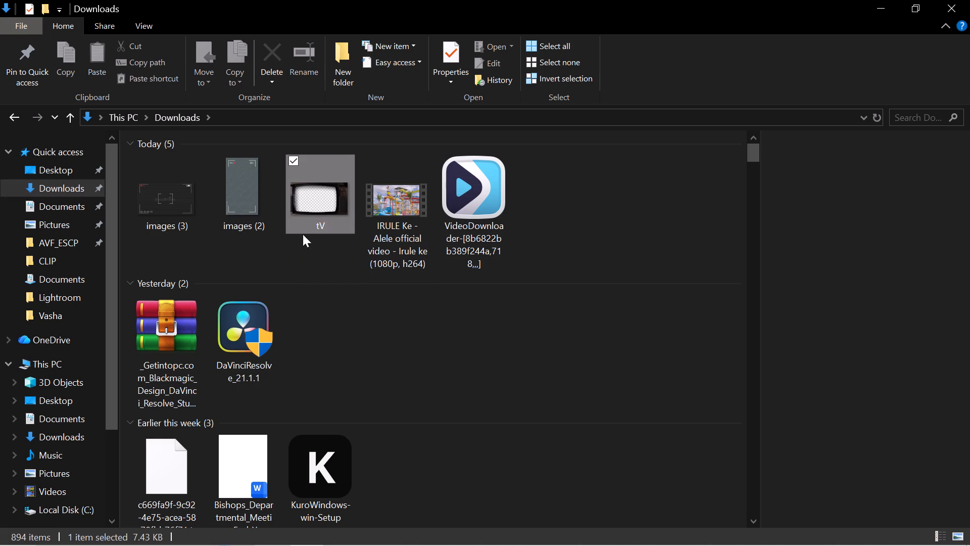
shift+click(172, 221)
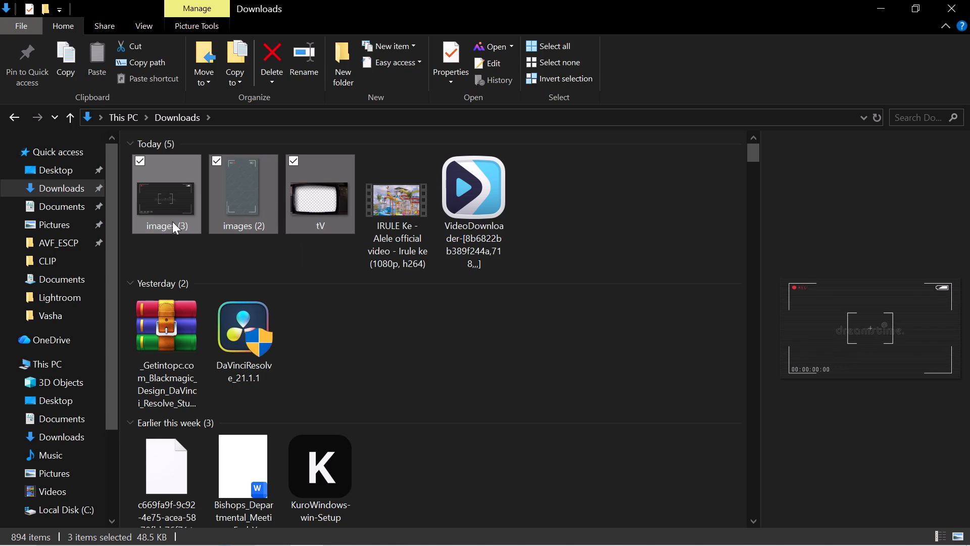
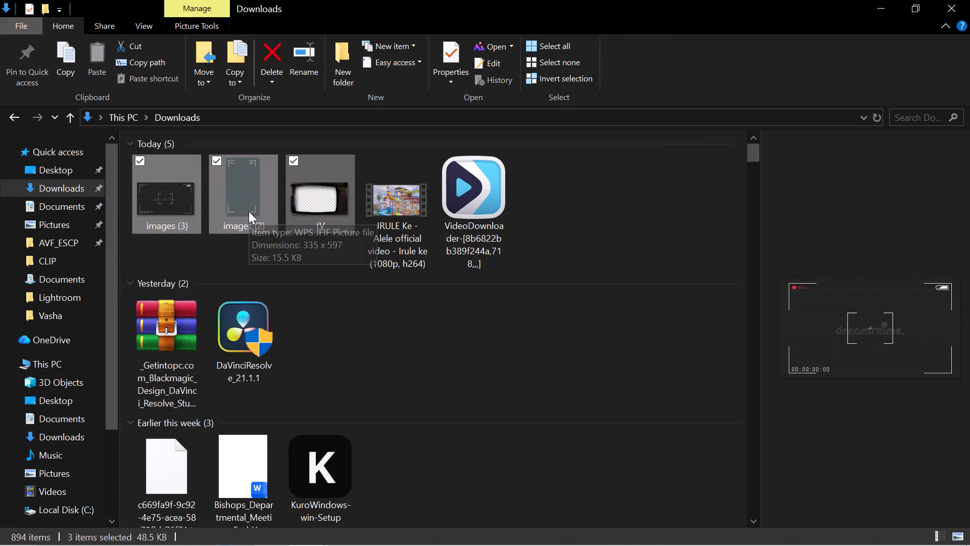
Add the three selected overlay images to the CapCut timeline, after the video on the upper track.
drag(249, 211, 675, 545)
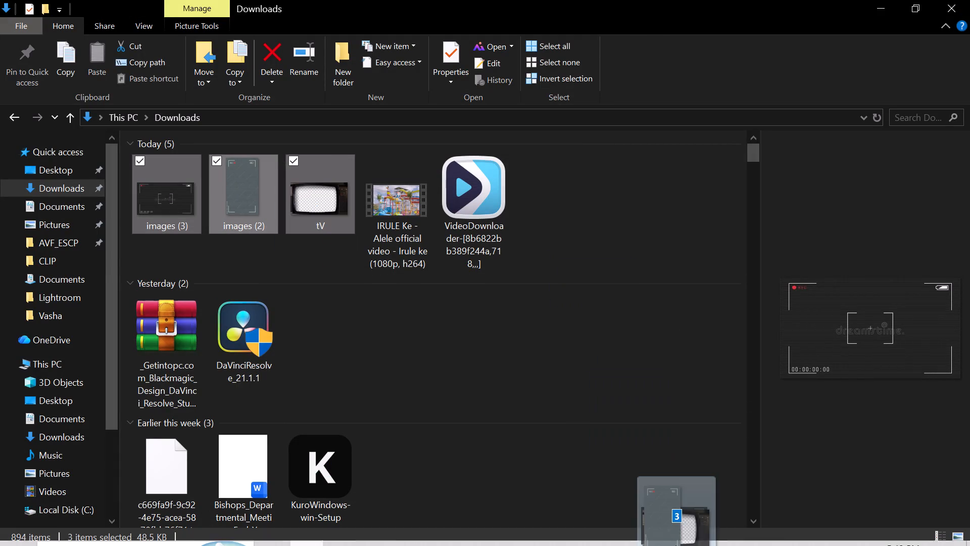
drag(675, 545, 636, 523)
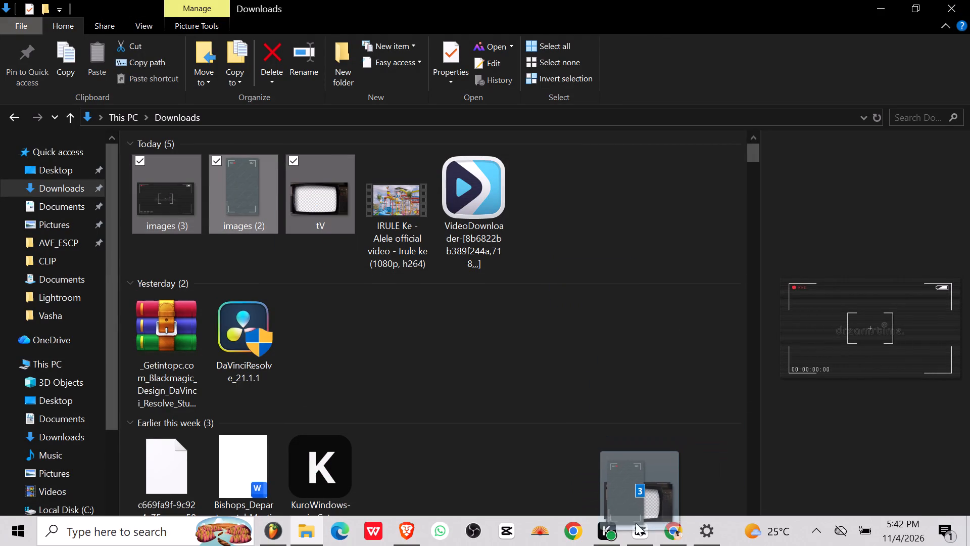
drag(636, 523, 364, 378)
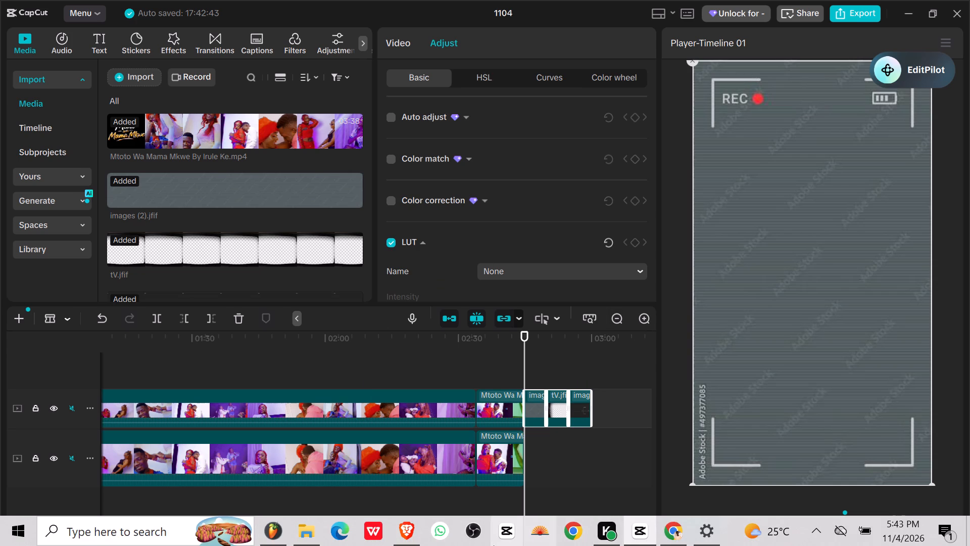
Return to the Downloads folder and upload the selected images tV, images (2) and images (3) to remove.bg in Chrome.
click(317, 537)
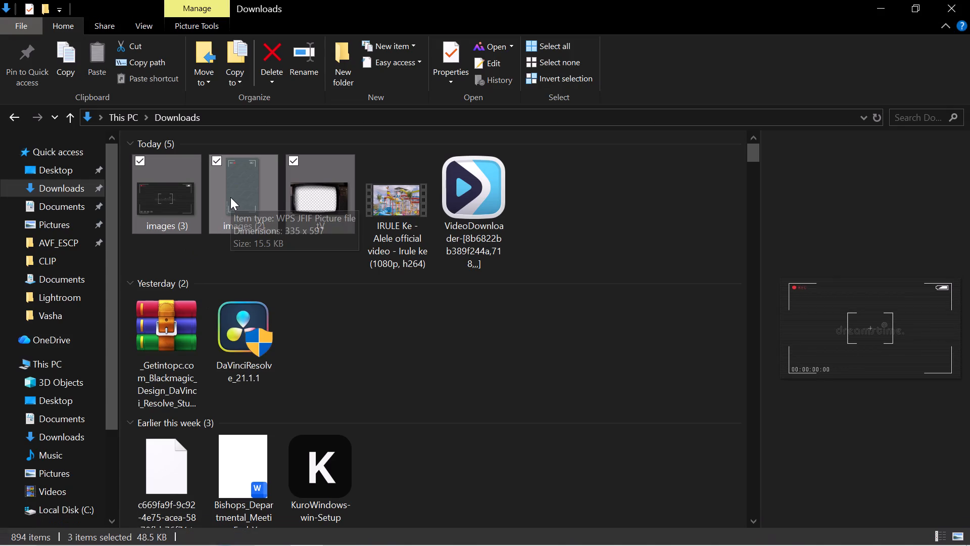
drag(230, 197, 709, 488)
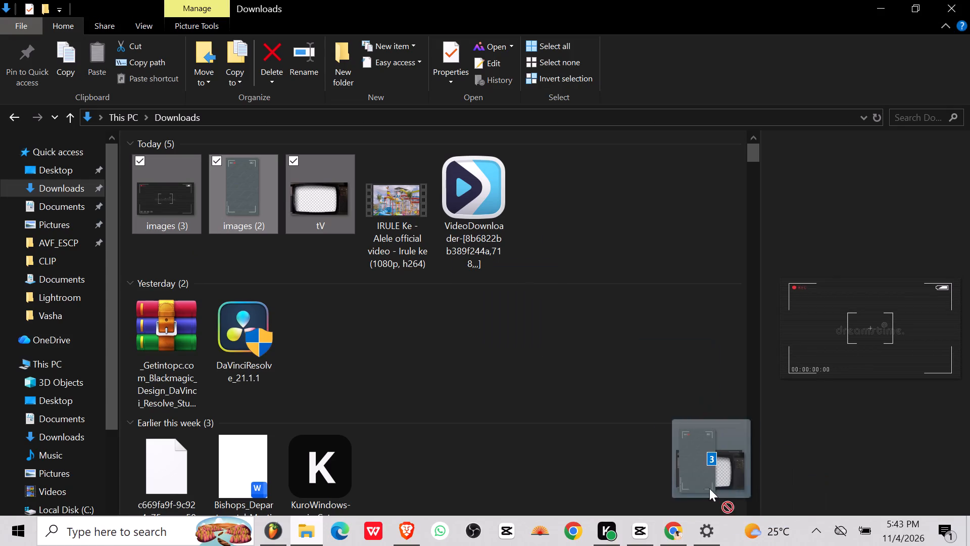
drag(709, 488, 683, 540)
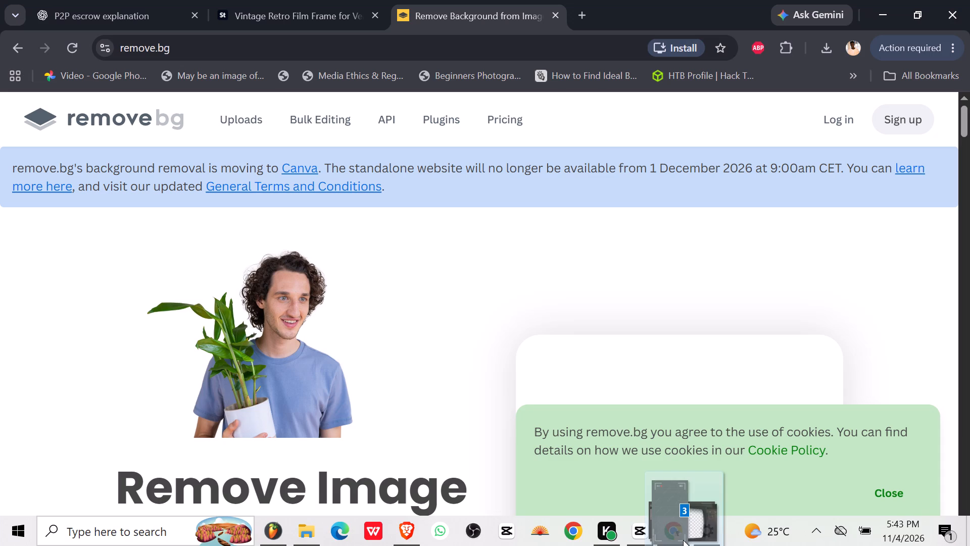
drag(683, 540, 699, 370)
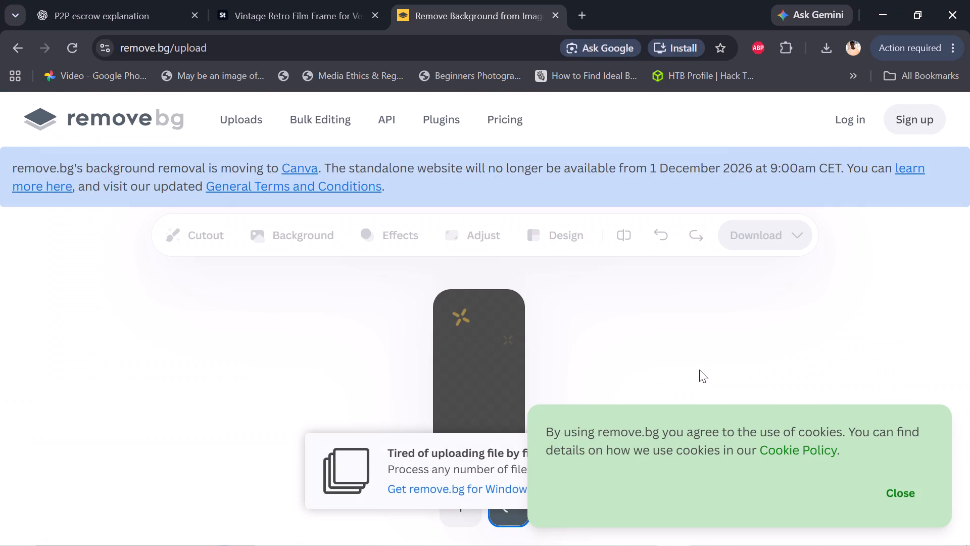
Dismiss the cookie notice and the remove.bg for Windows promotion on the upload page.
click(901, 492)
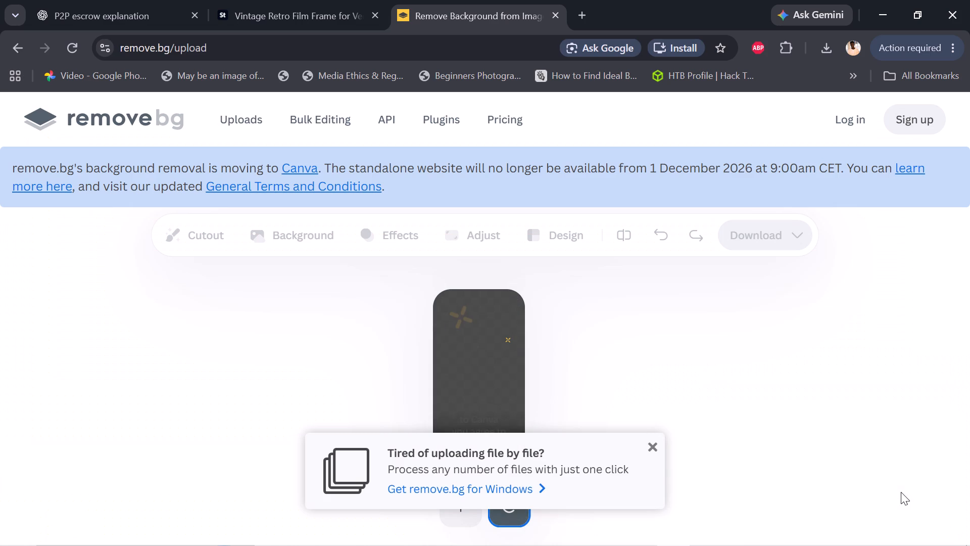
click(654, 452)
click(655, 451)
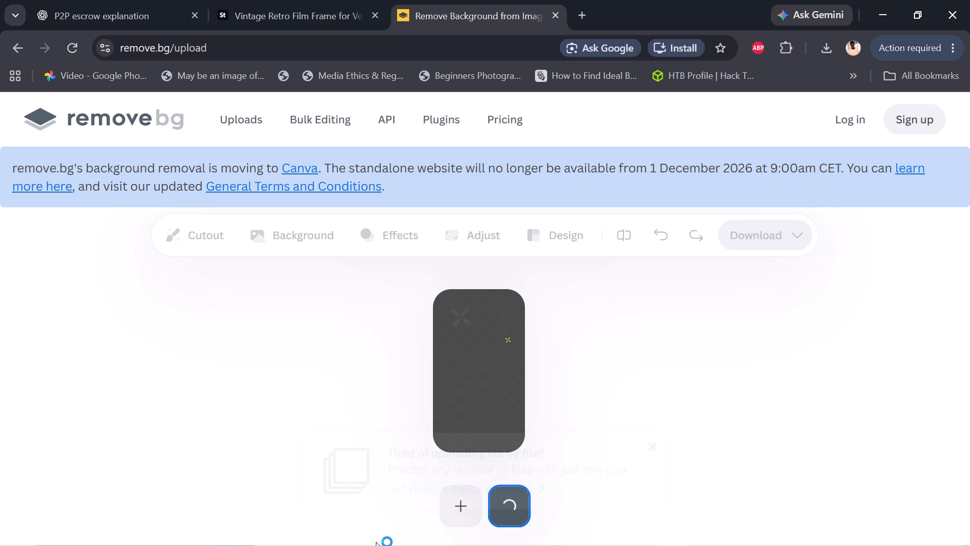
Switch to File Explorer, clear the multiple selection and upload only the tV image to remove.bg in Chrome.
click(305, 533)
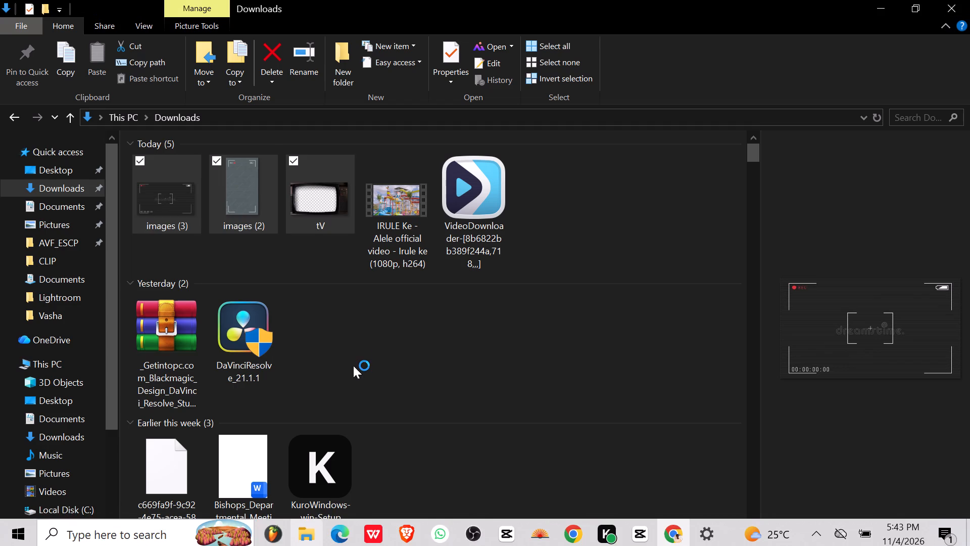
click(309, 260)
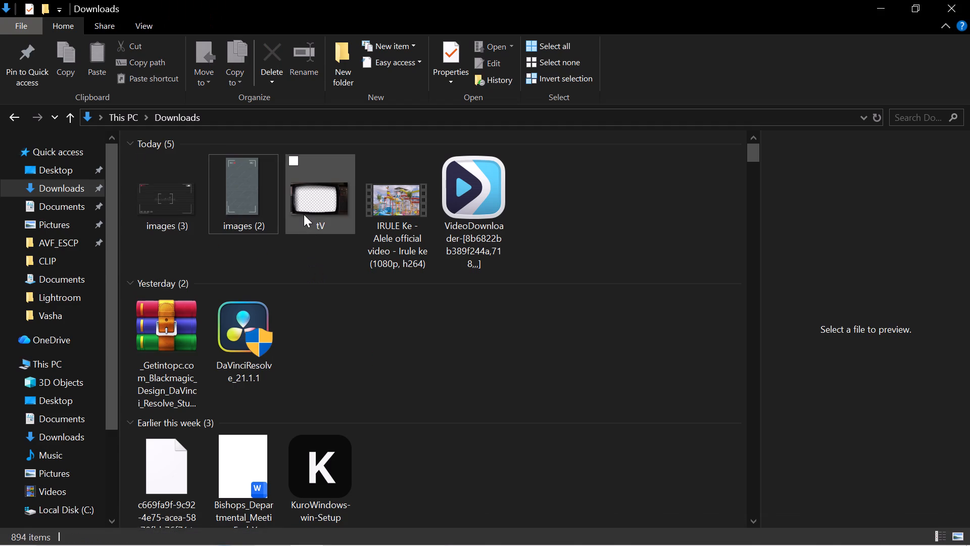
drag(304, 214, 524, 484)
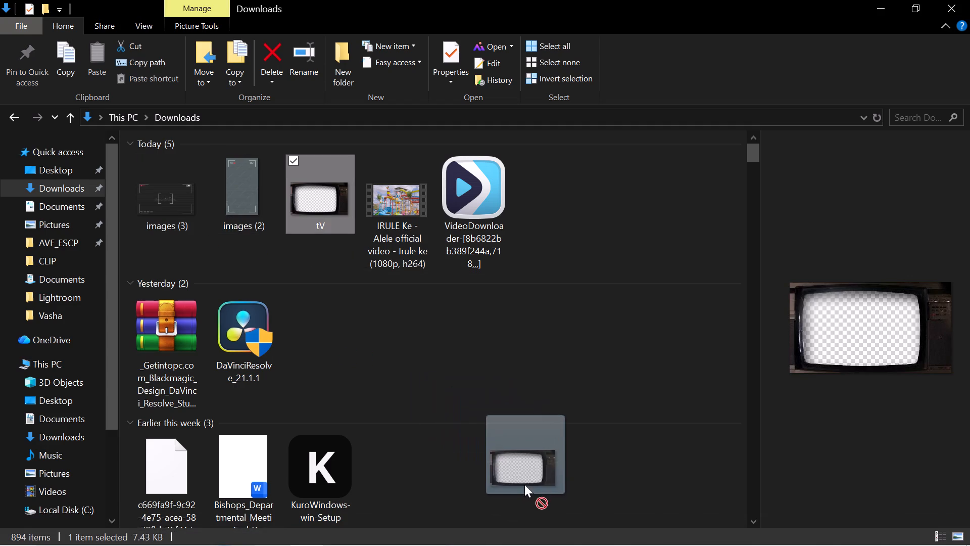
drag(524, 484, 676, 538)
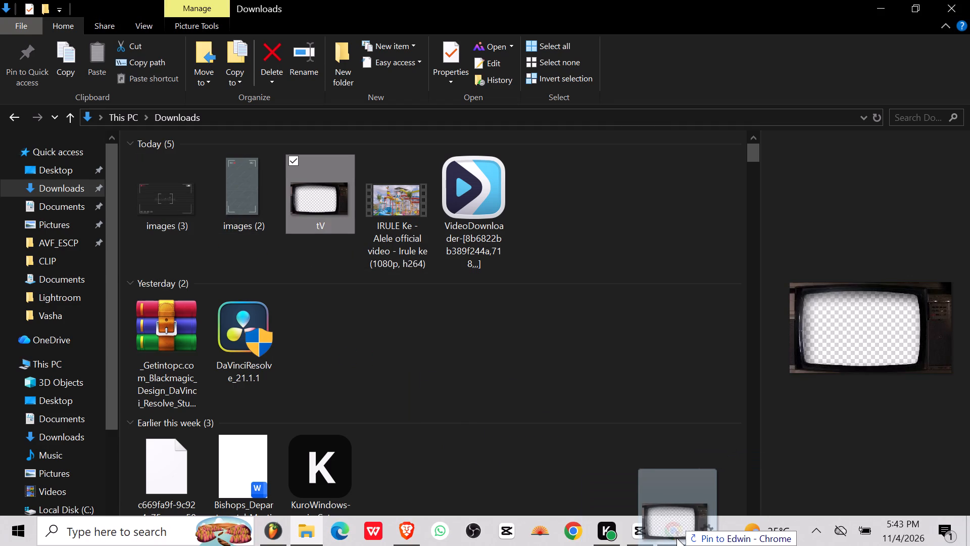
drag(676, 538, 610, 419)
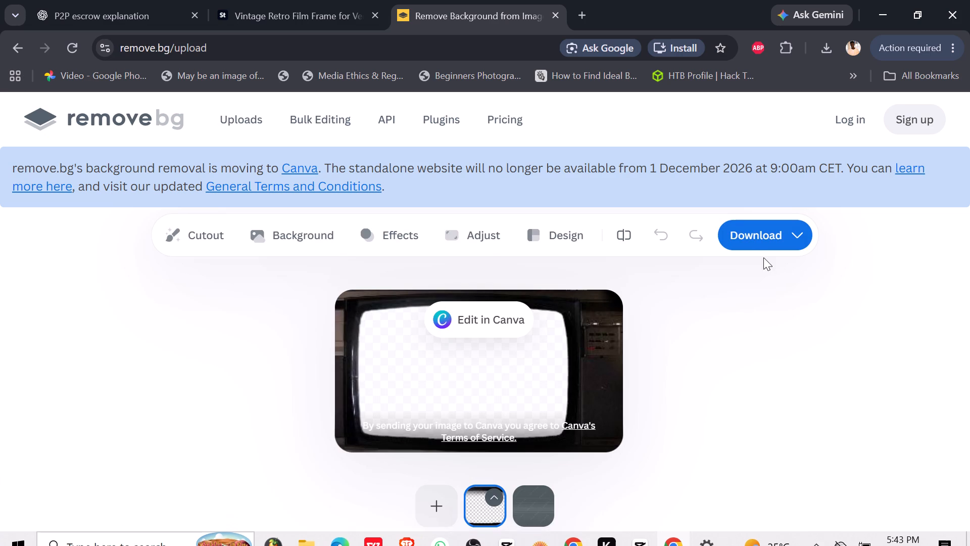
Download two copies of the free 320 x 180 preview of the background-removed TV frame.
click(754, 233)
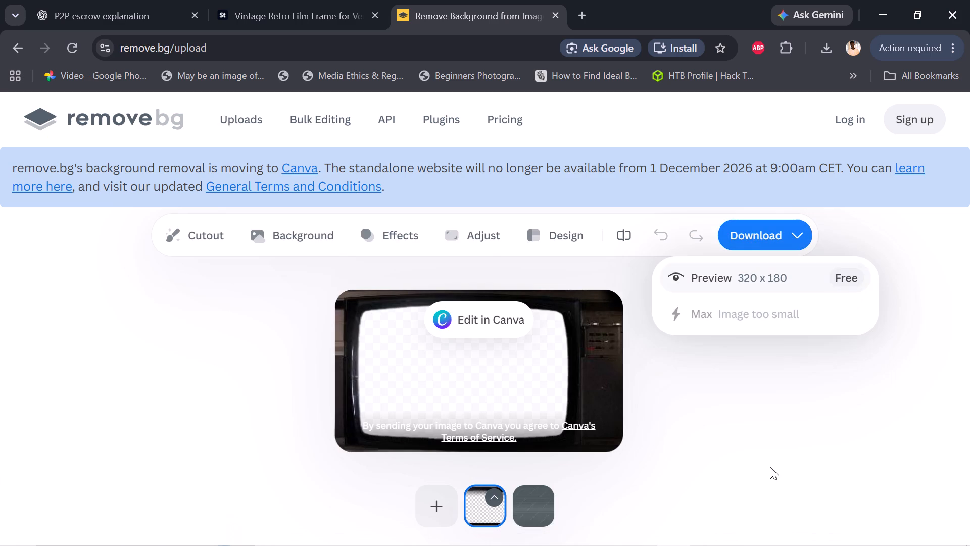
click(761, 282)
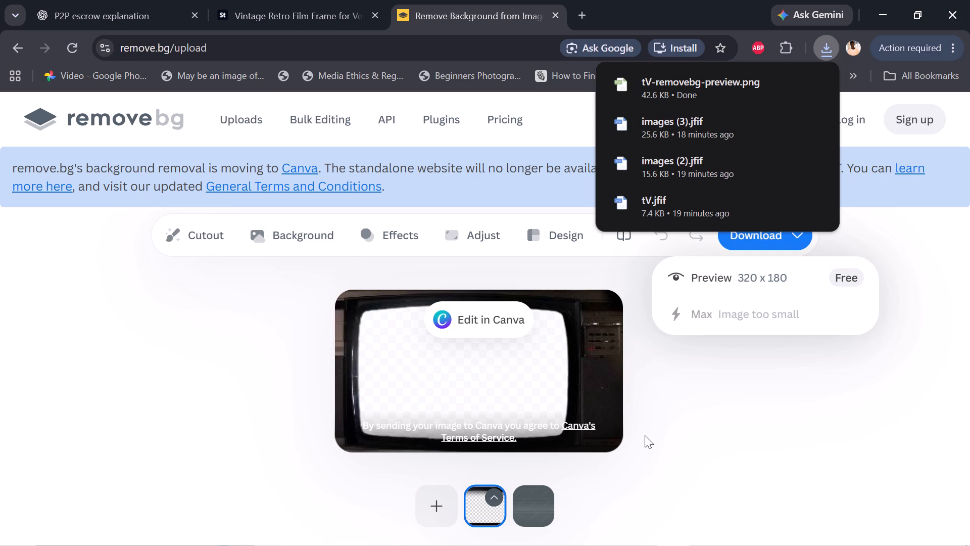
click(725, 286)
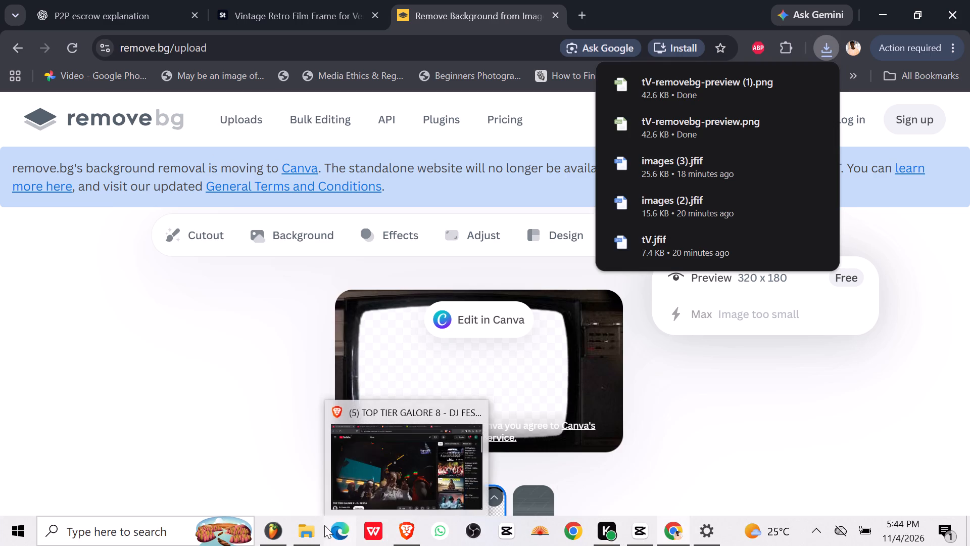
Switch to File Explorer and upload the images (3) viewfinder picture from Downloads to remove.bg in Chrome.
click(297, 525)
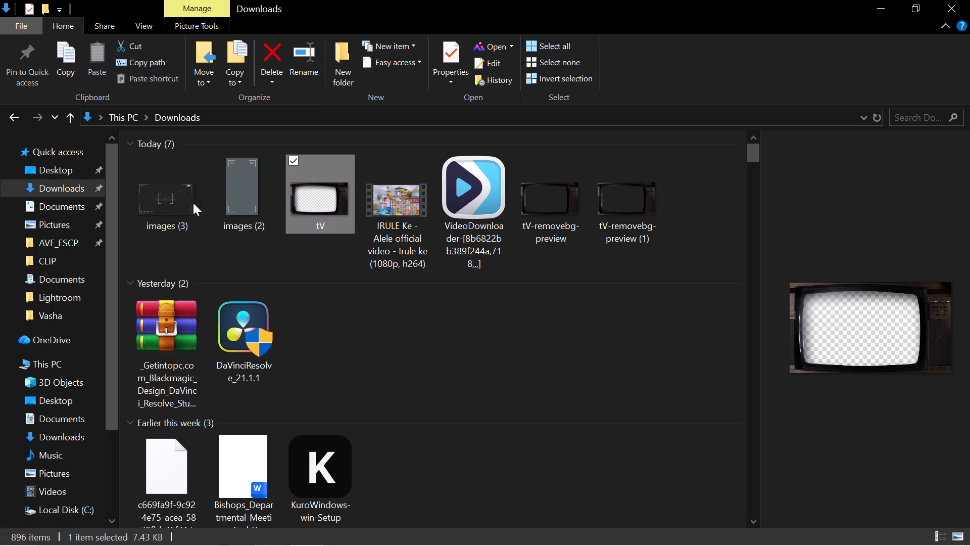
click(172, 210)
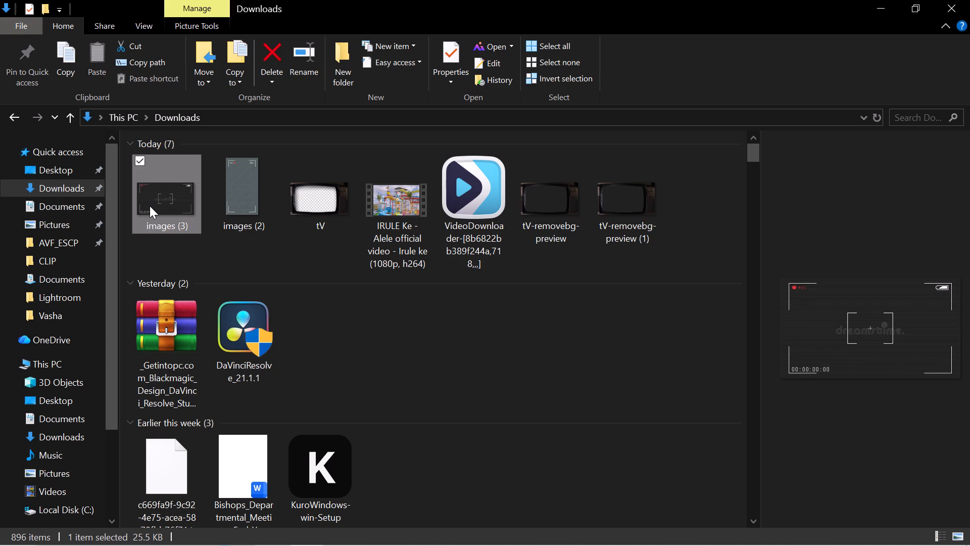
drag(150, 206, 636, 534)
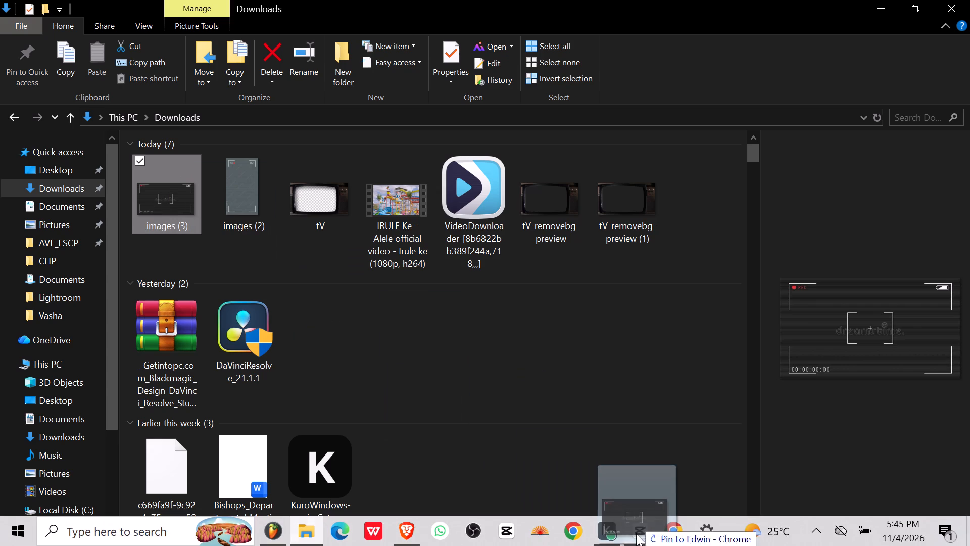
drag(636, 534, 564, 520)
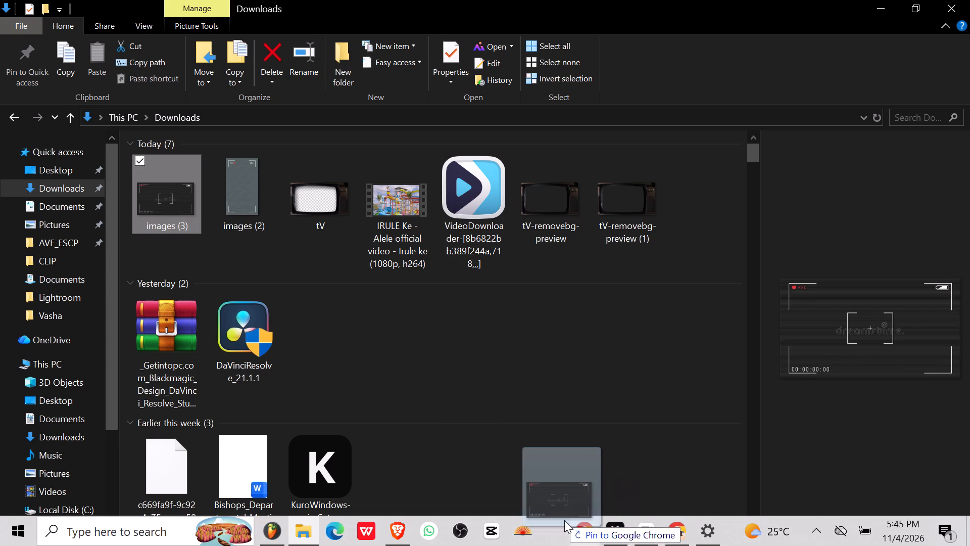
drag(564, 520, 639, 524)
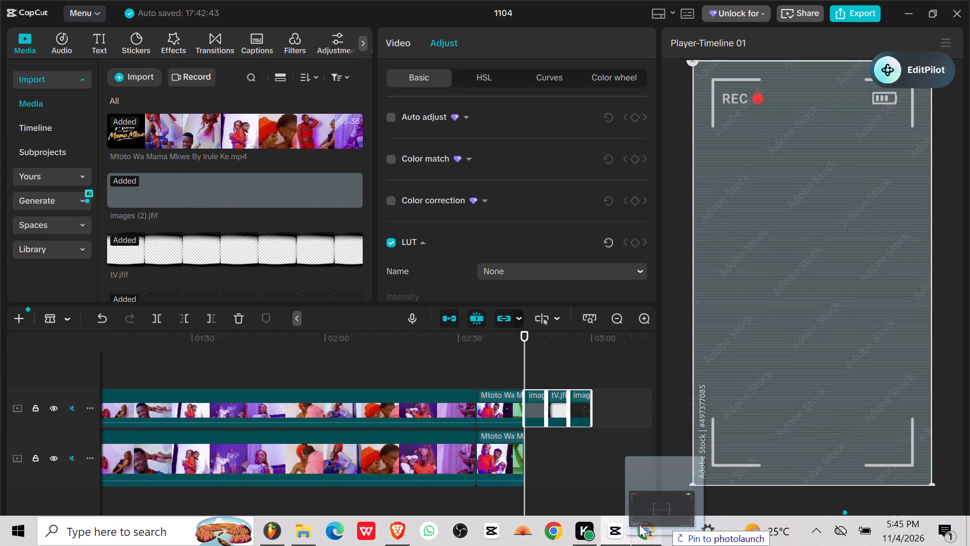
drag(639, 524, 422, 412)
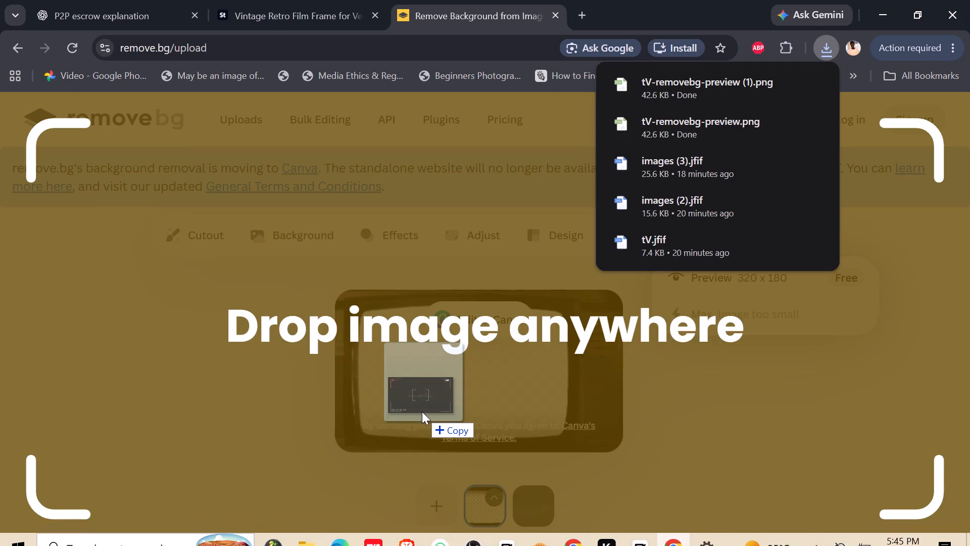
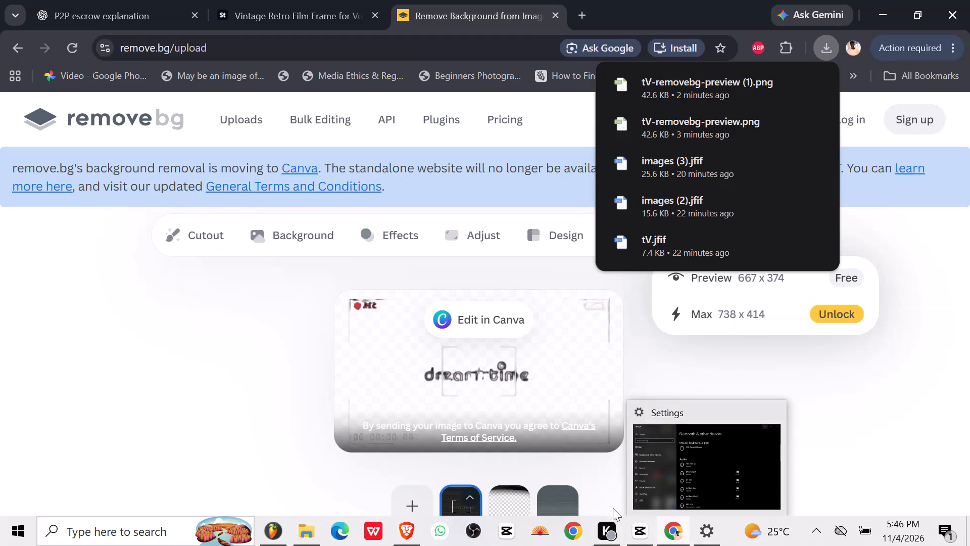
Switch to CapCut and delete the three selected image clips at the end of the upper video track.
click(639, 543)
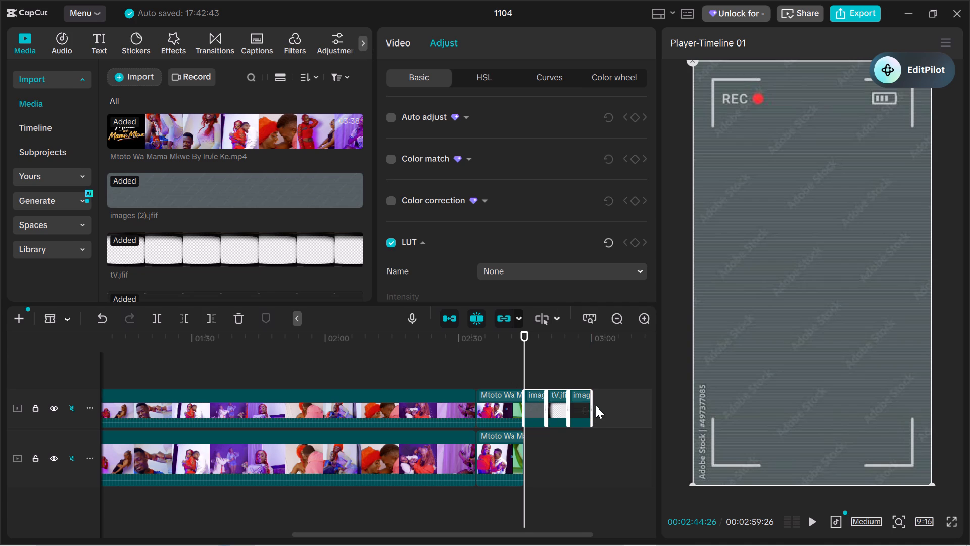
key(Delete)
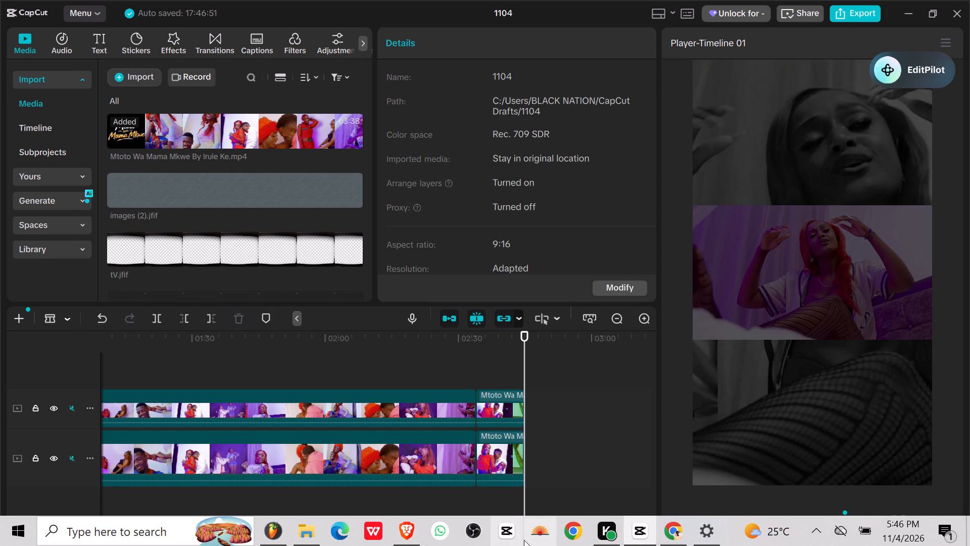
Switch to File Explorer, view the tV-removebg-preview image from Downloads at full size and close the viewer.
click(304, 539)
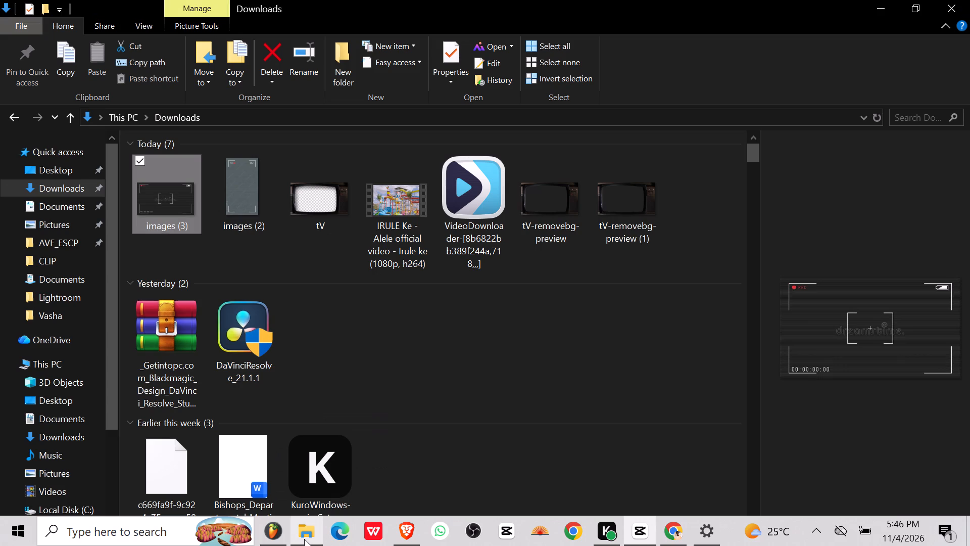
drag(581, 222, 648, 499)
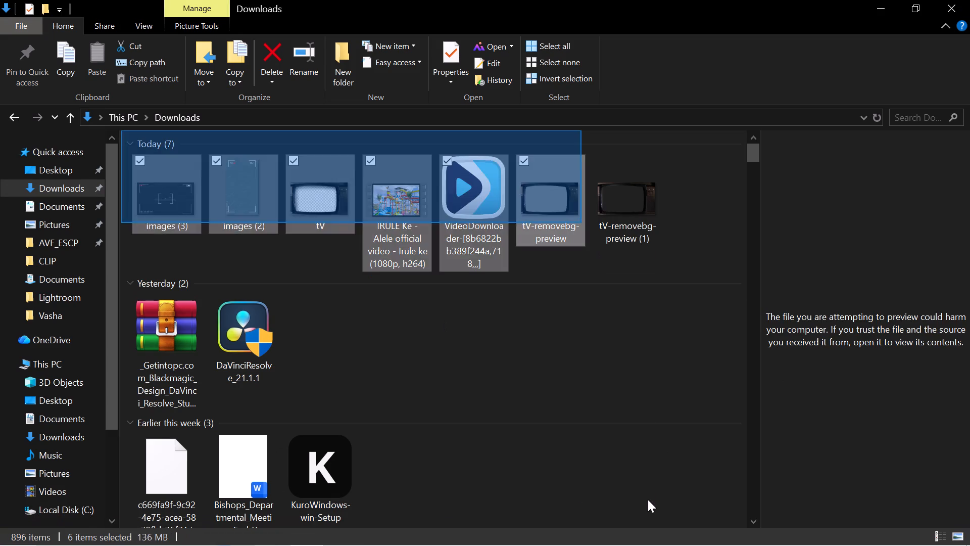
drag(648, 499, 630, 421)
click(565, 209)
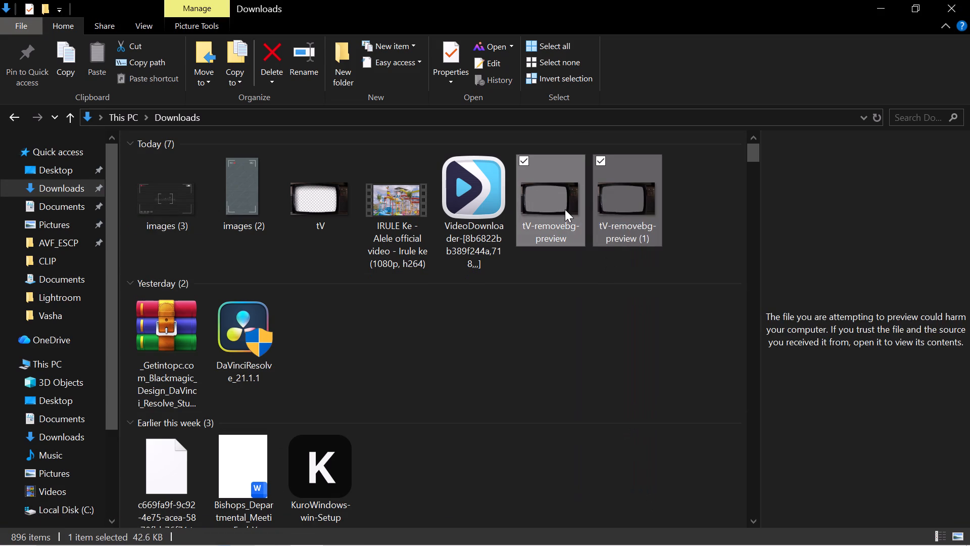
drag(565, 209, 607, 424)
drag(564, 238, 547, 410)
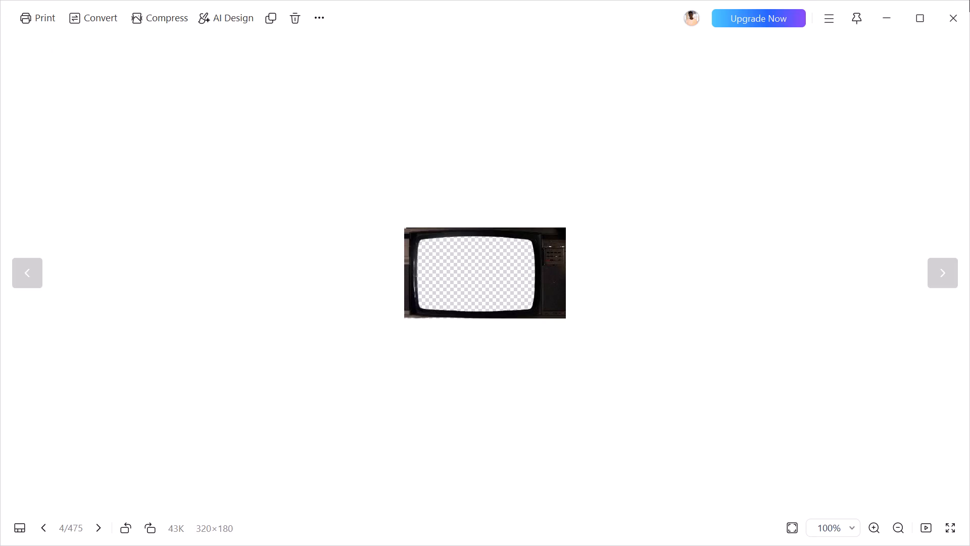
click(944, 14)
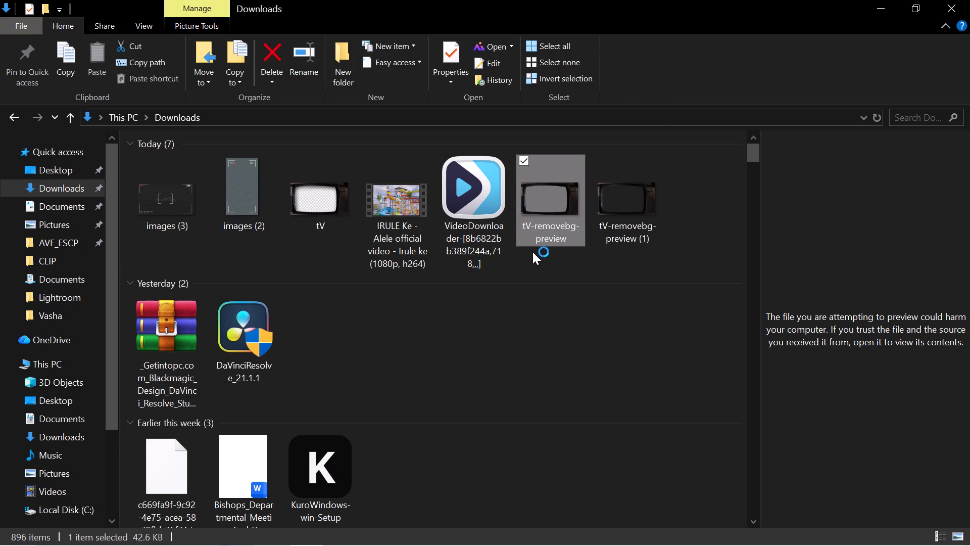
Add tV-removebg-preview (1) from Downloads to the CapCut timeline at the end of the upper video track.
click(616, 207)
drag(616, 207, 640, 540)
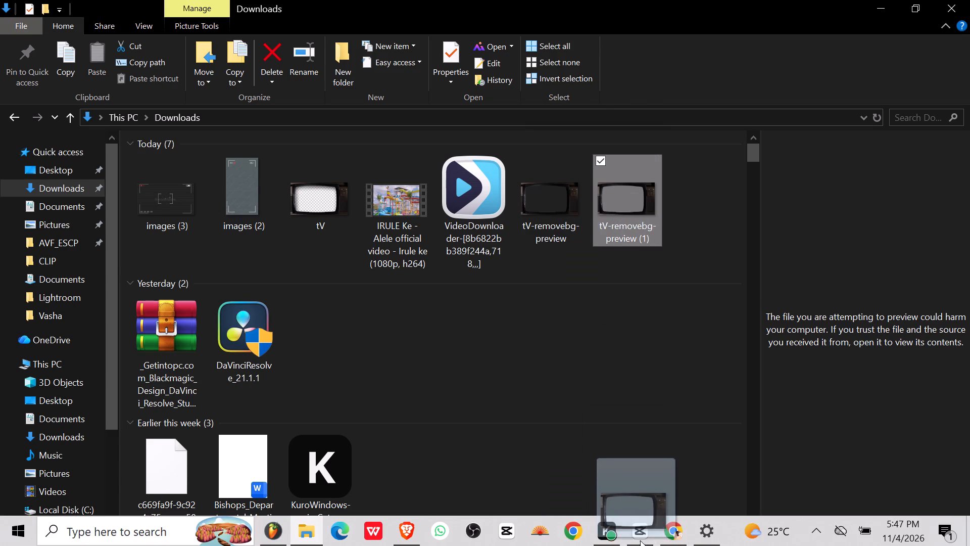
drag(640, 540, 641, 525)
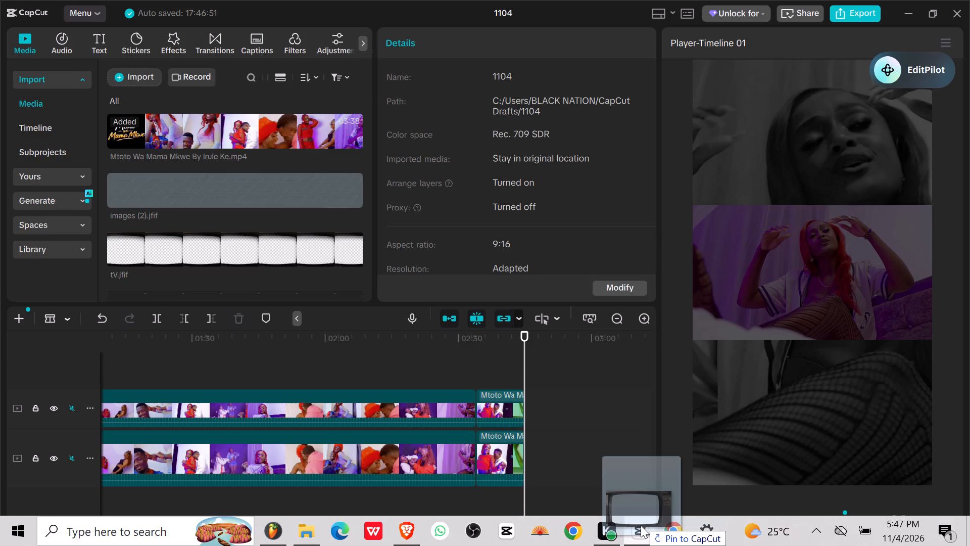
drag(641, 525, 480, 374)
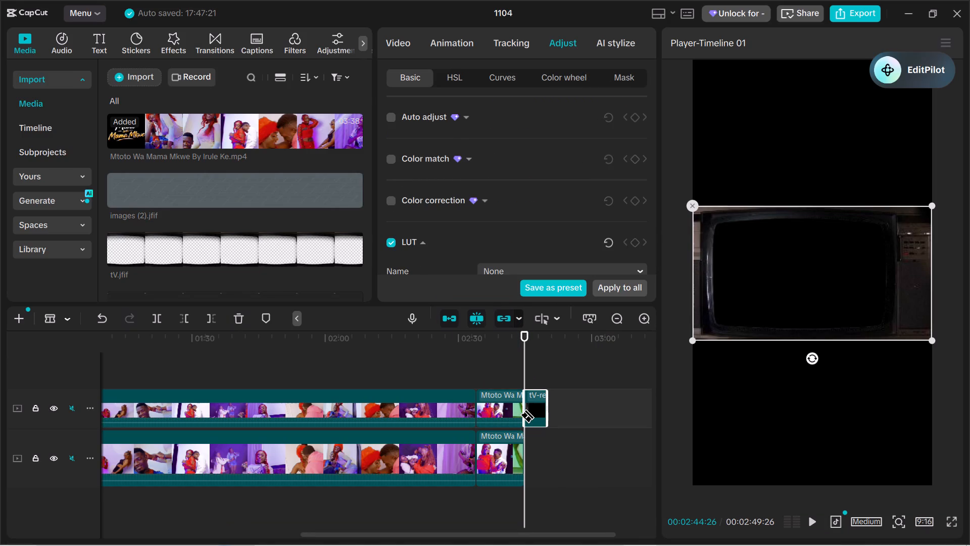
Move the TV frame clip onto a new track above both video tracks, overlapping the end of the videos.
key(a)
drag(538, 407, 524, 371)
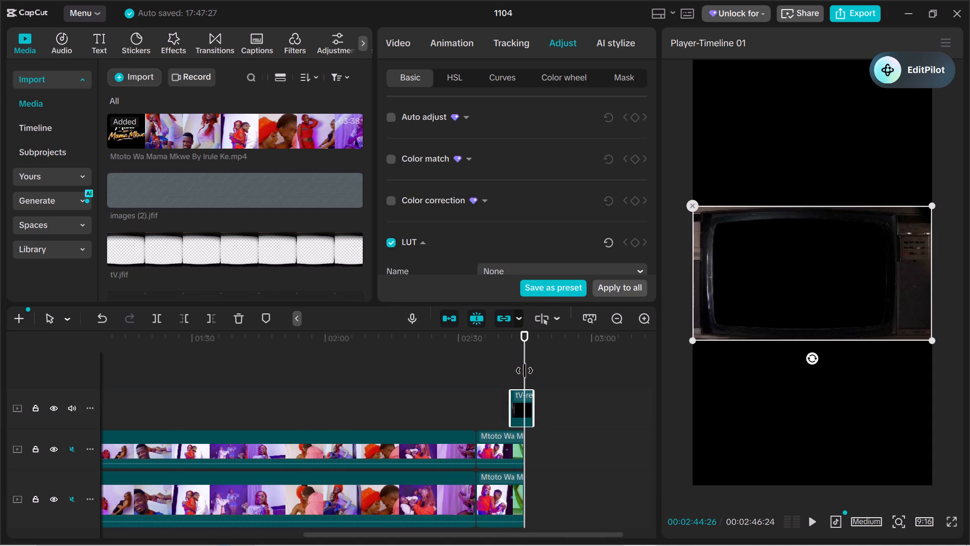
Extend the TV frame clip's start back to the beginning of the timeline, for a duration of 00:02:46:24.
drag(509, 416, 505, 417)
drag(505, 417, 373, 406)
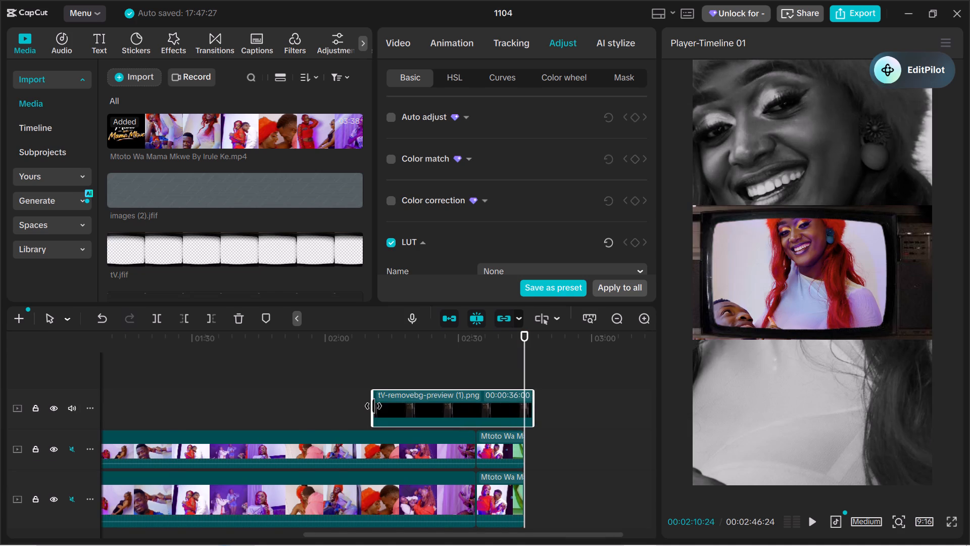
drag(373, 406, 62, 360)
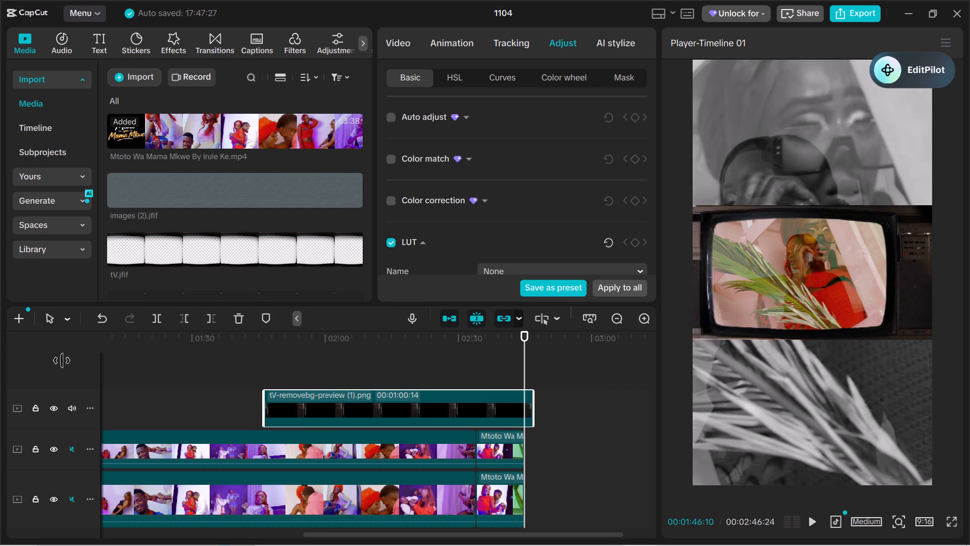
drag(62, 360, 77, 367)
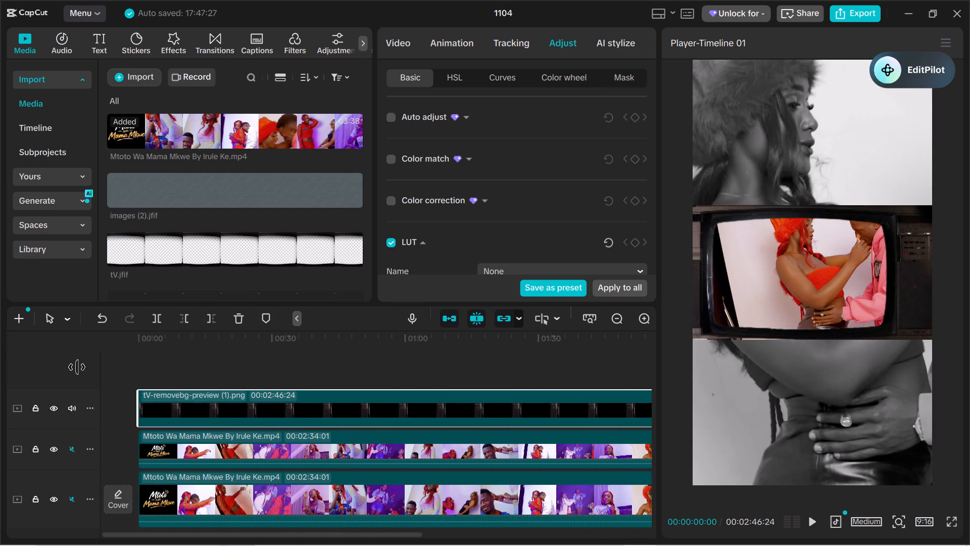
drag(77, 367, 31, 353)
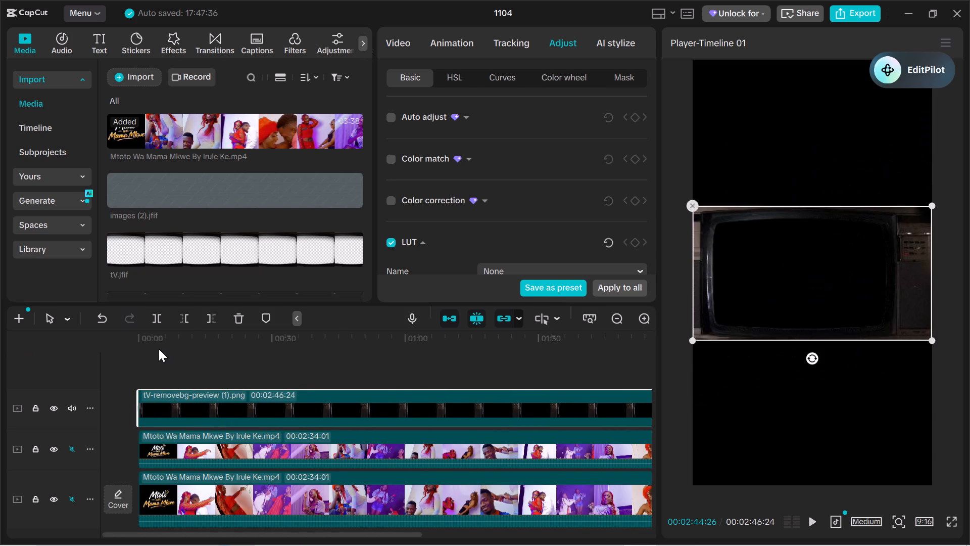
Play the video from near the start, unmute the lowest video track and pause playback.
click(155, 348)
click(155, 348)
drag(155, 348, 83, 361)
key(space)
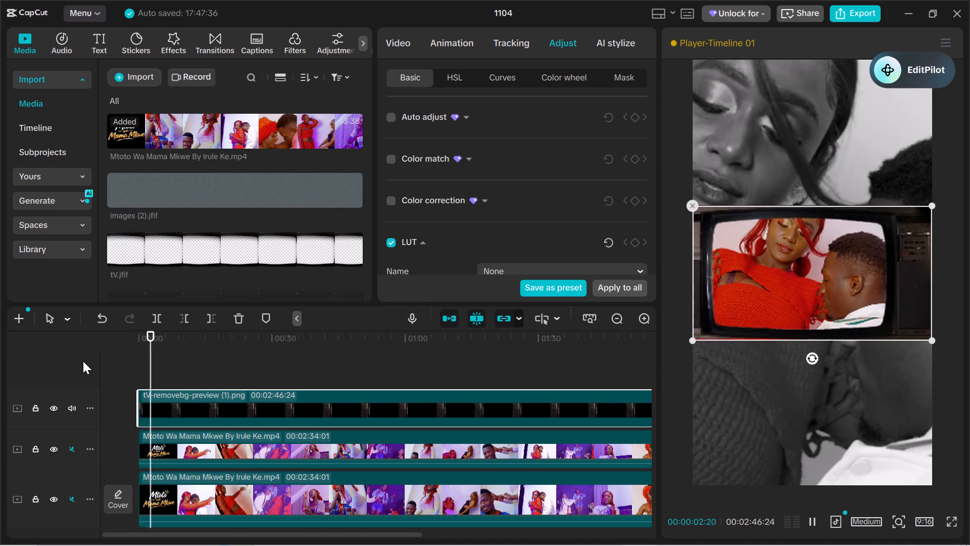
click(73, 500)
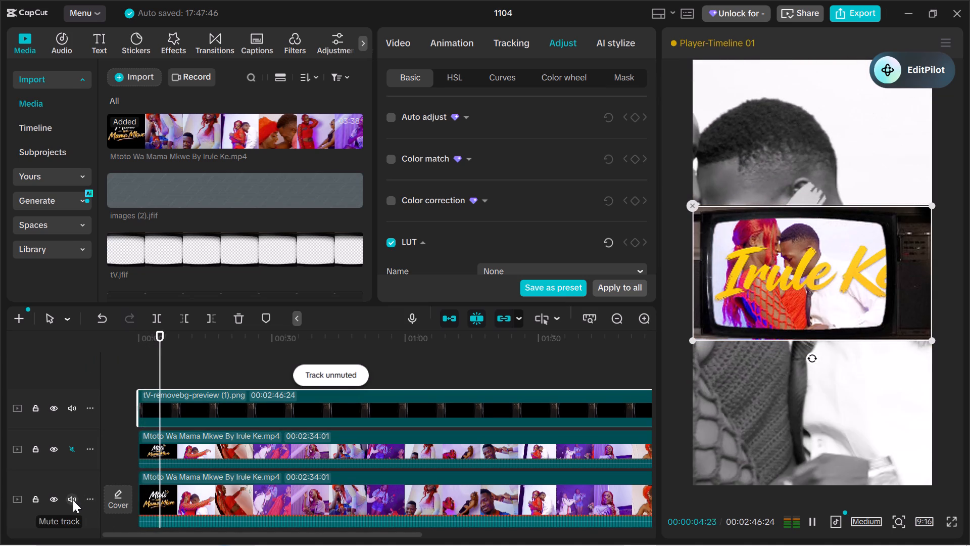
key(space)
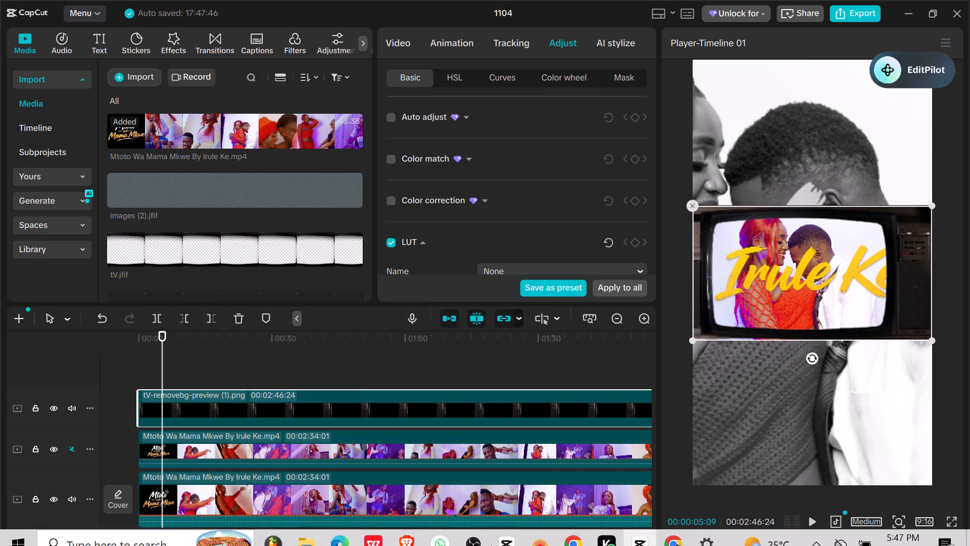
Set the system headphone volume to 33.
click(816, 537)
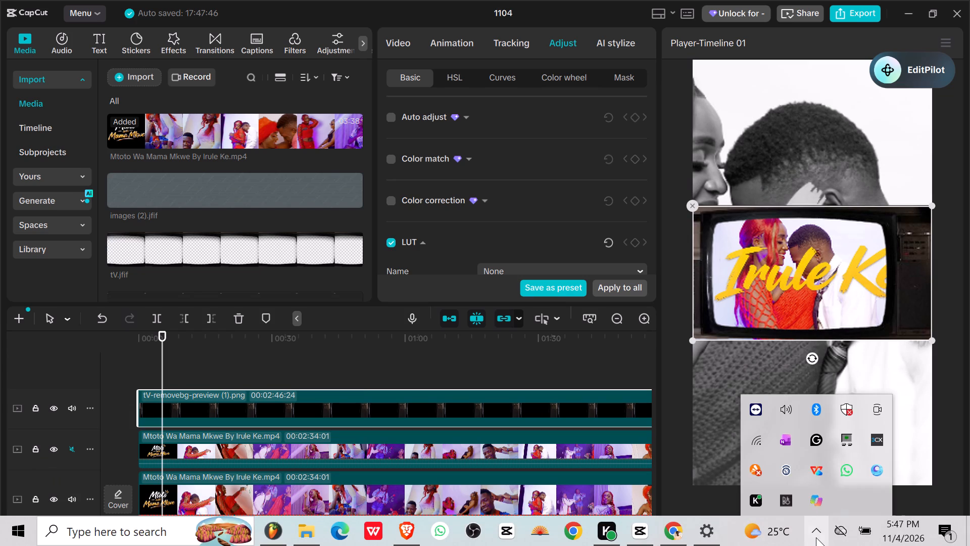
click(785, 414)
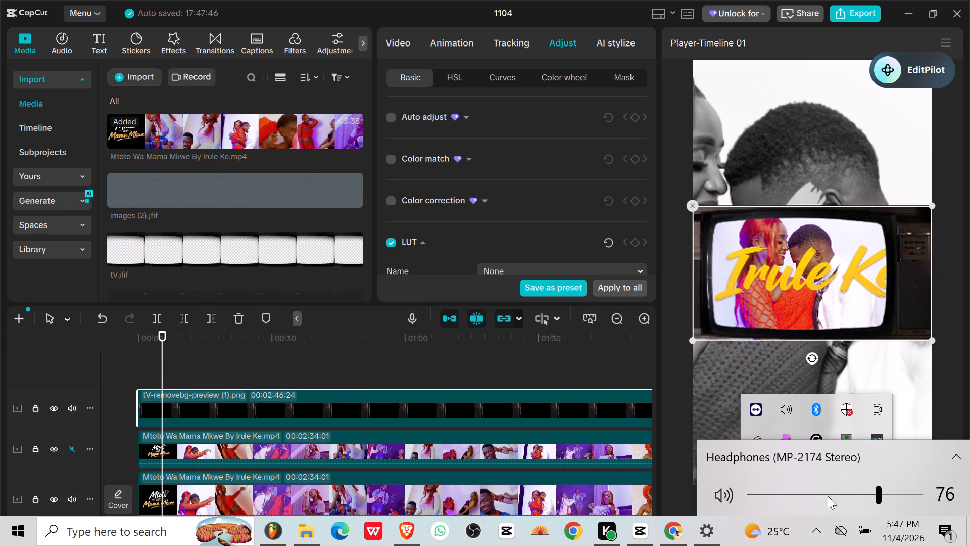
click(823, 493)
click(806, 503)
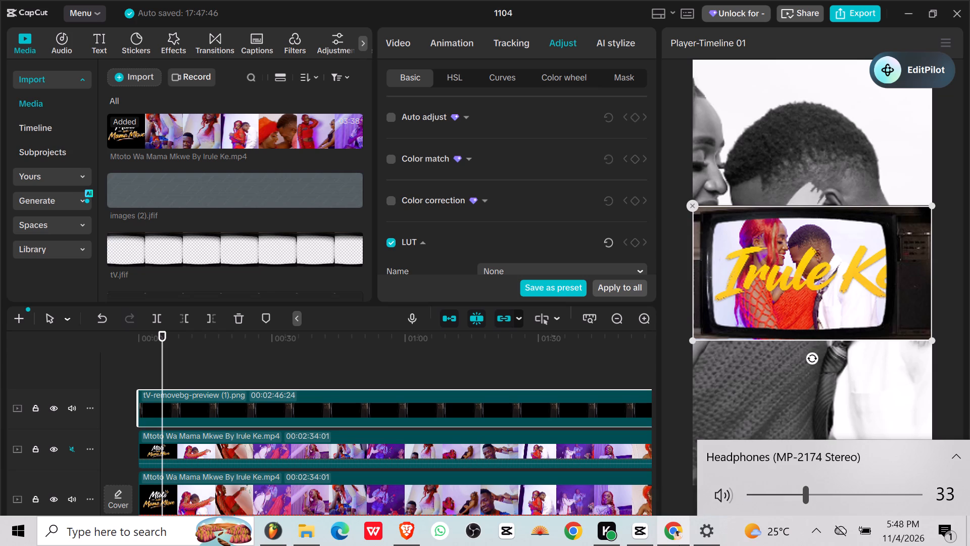
Deselect the TV frame clip and play the video from about midway between the 00:00 and 00:30 marks.
key(space)
key(space)
key(space)
key(space)
click(199, 361)
key(space)
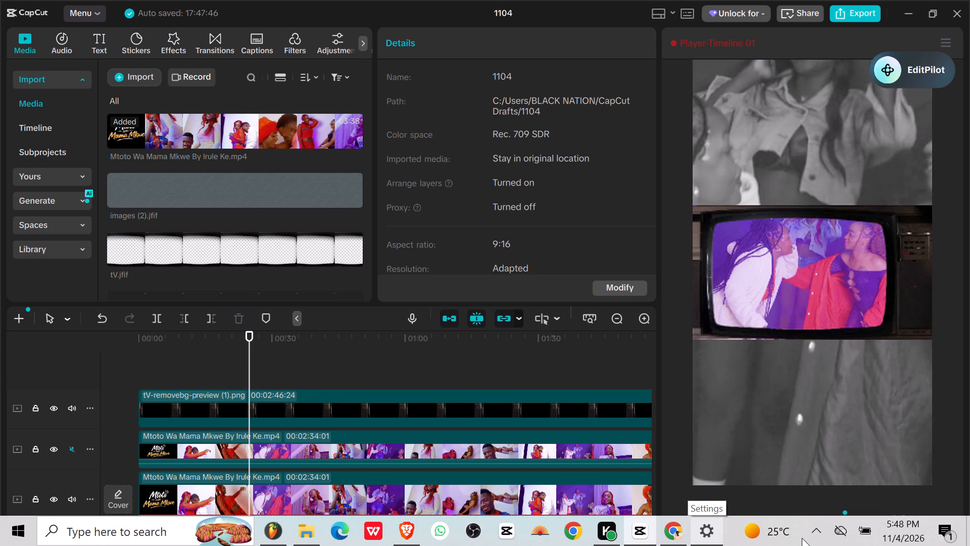
Set the system headphone volume to 15 while the video plays.
click(815, 528)
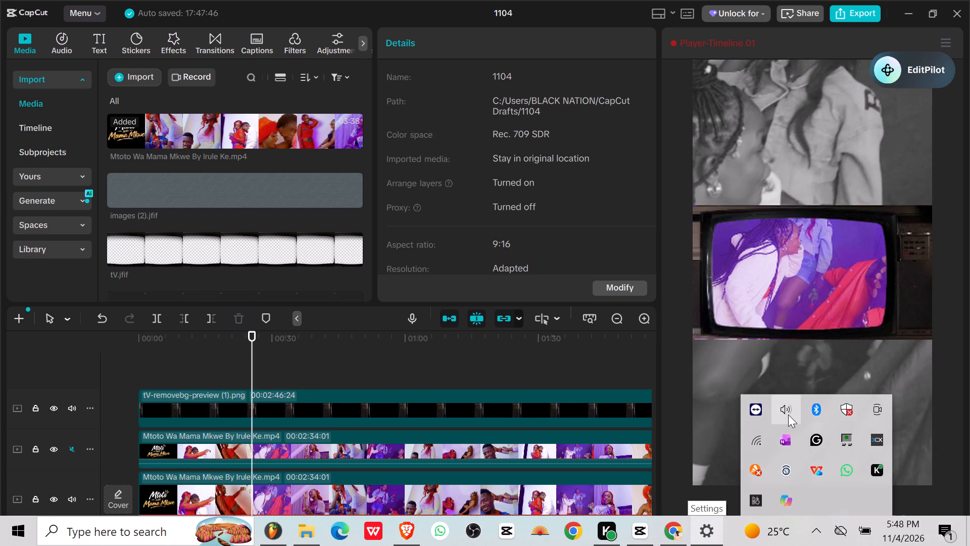
click(786, 414)
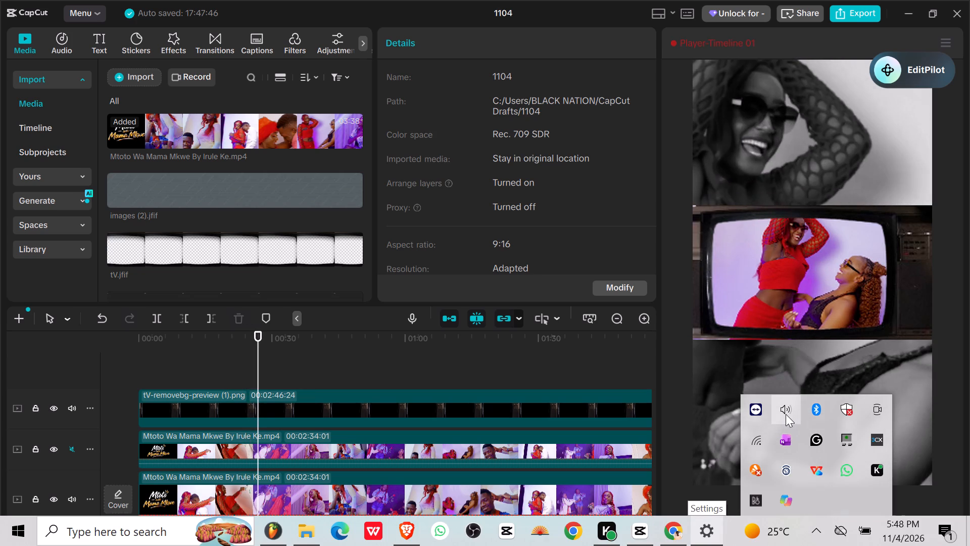
click(831, 485)
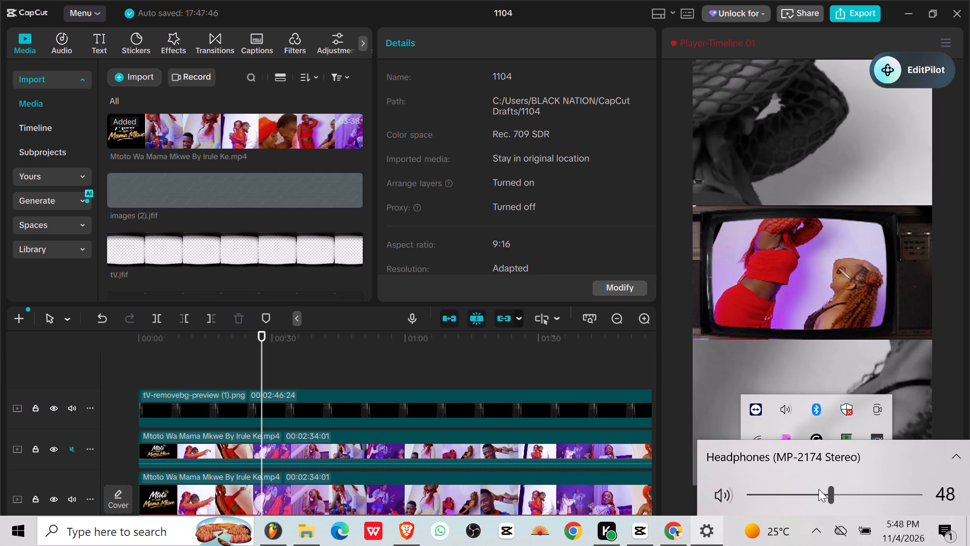
click(816, 489)
drag(811, 492, 803, 493)
click(803, 493)
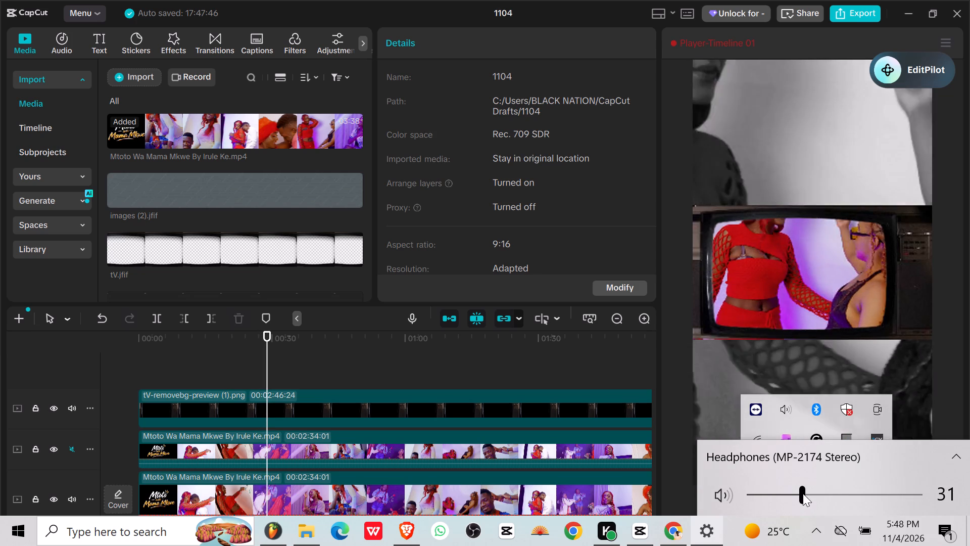
click(791, 492)
click(776, 496)
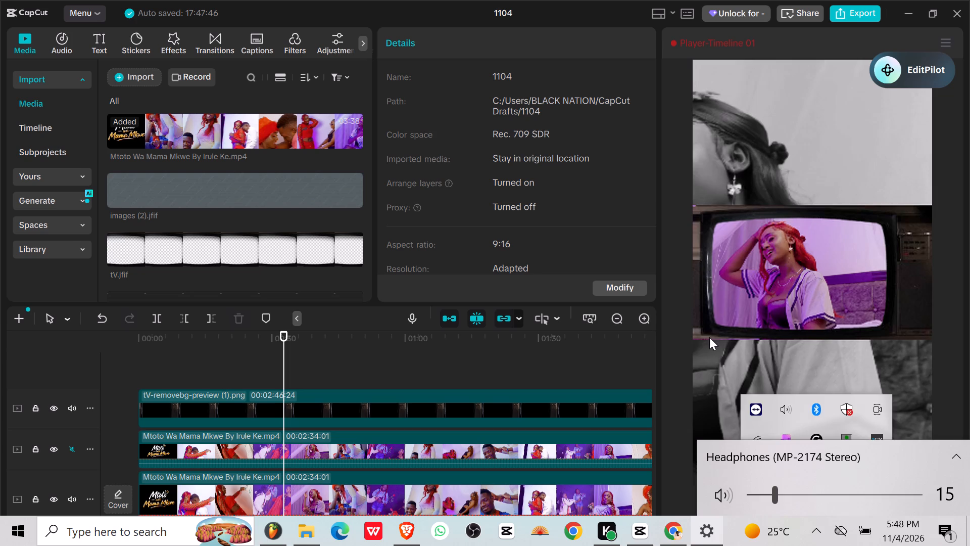
Enlarge the TV frame overlay in the player until it extends slightly past both sides of the canvas, and resume playback.
click(705, 324)
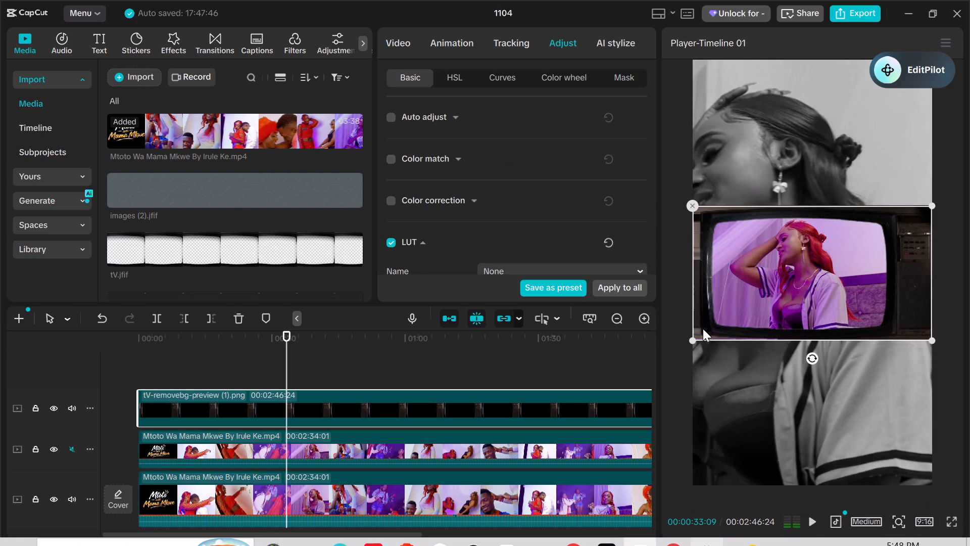
drag(697, 341, 680, 353)
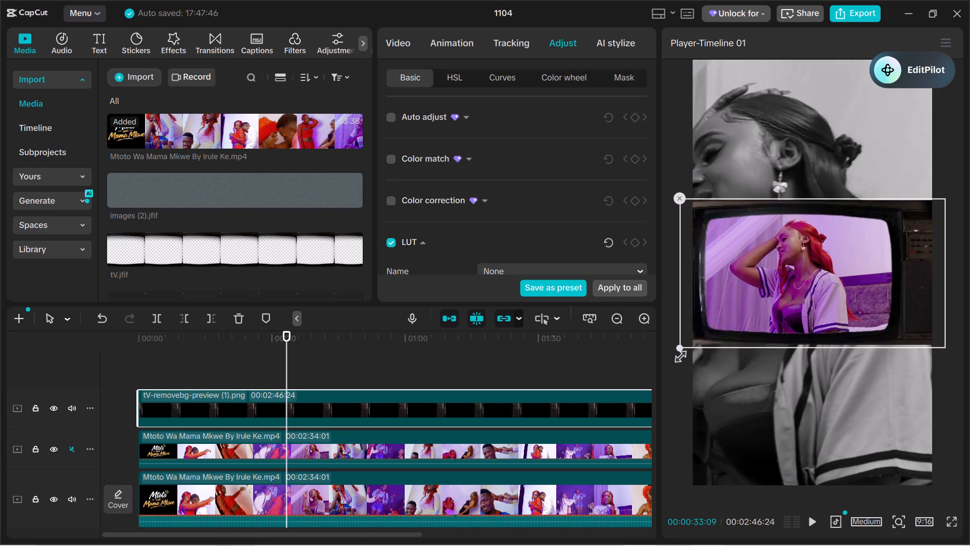
drag(680, 353, 683, 353)
key(space)
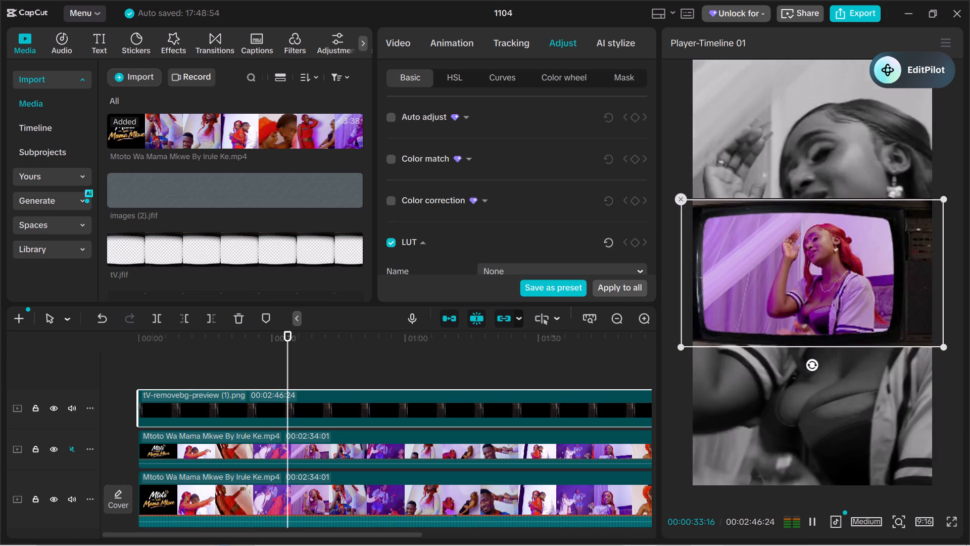
Select the full-screen black-and-white video clip behind the TV frame and resume playback.
click(800, 442)
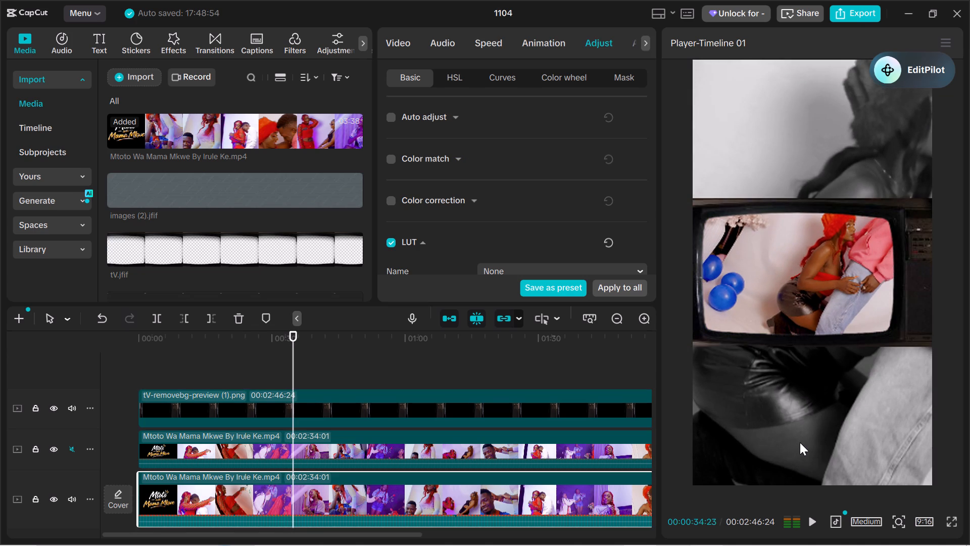
key(space)
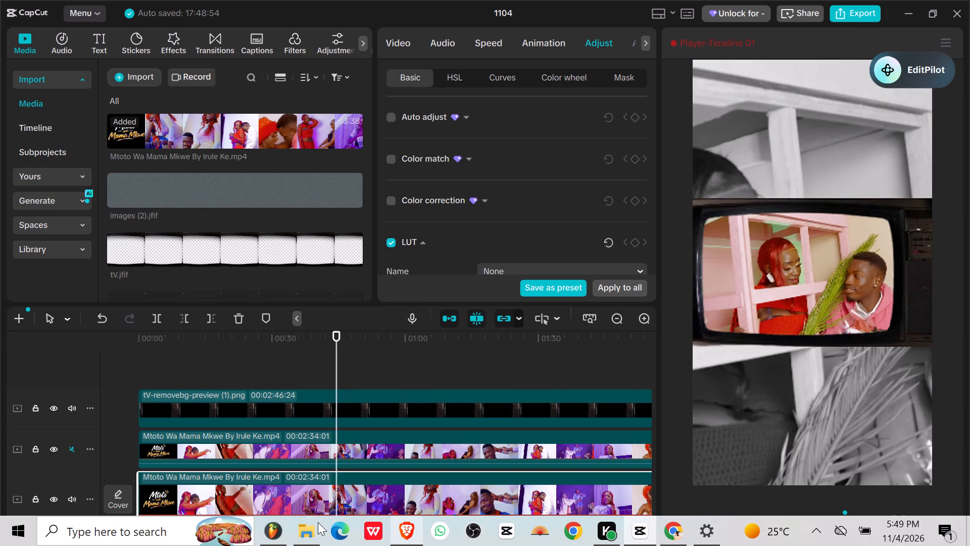
Switch to remove.bg in Chrome and download the free 335 x 597 preview of the vertical grey viewfinder image.
click(308, 543)
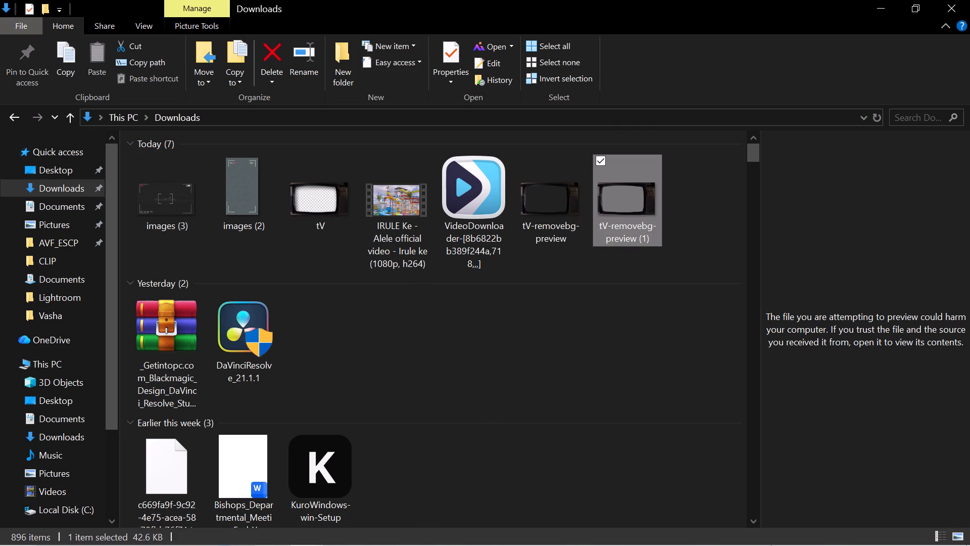
click(681, 536)
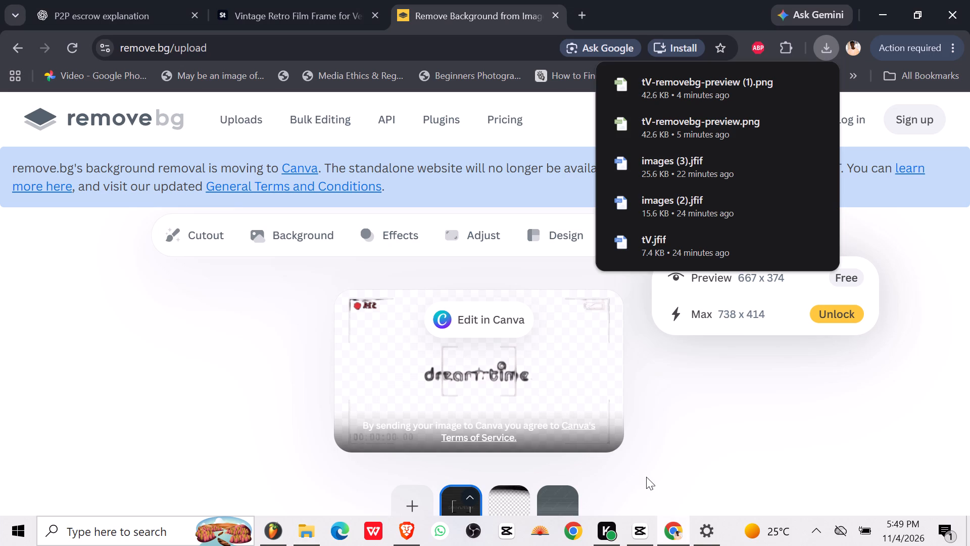
click(581, 510)
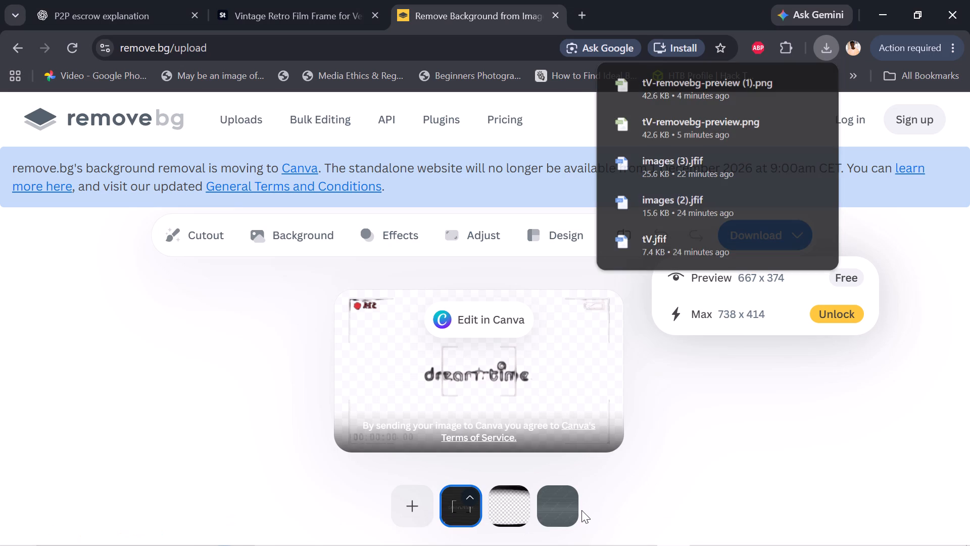
click(563, 510)
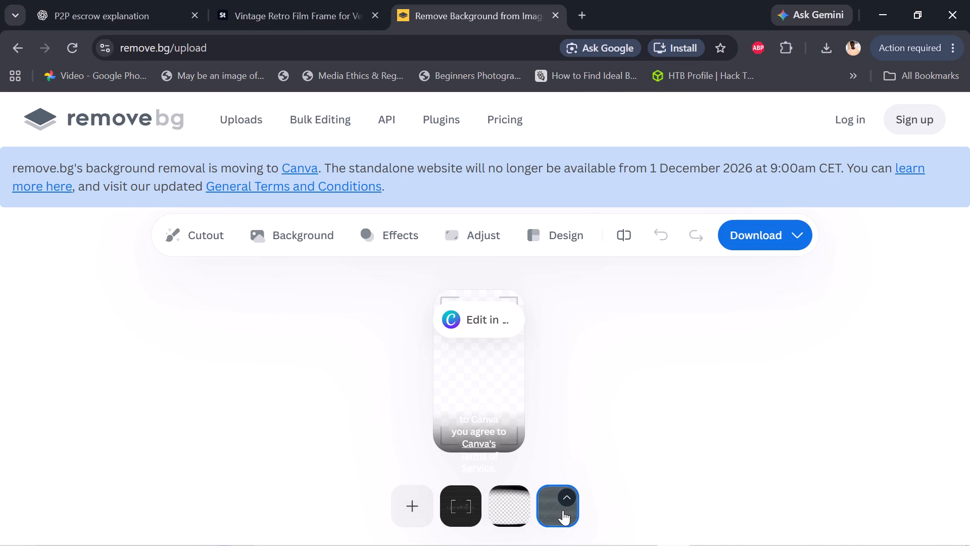
click(721, 240)
click(742, 278)
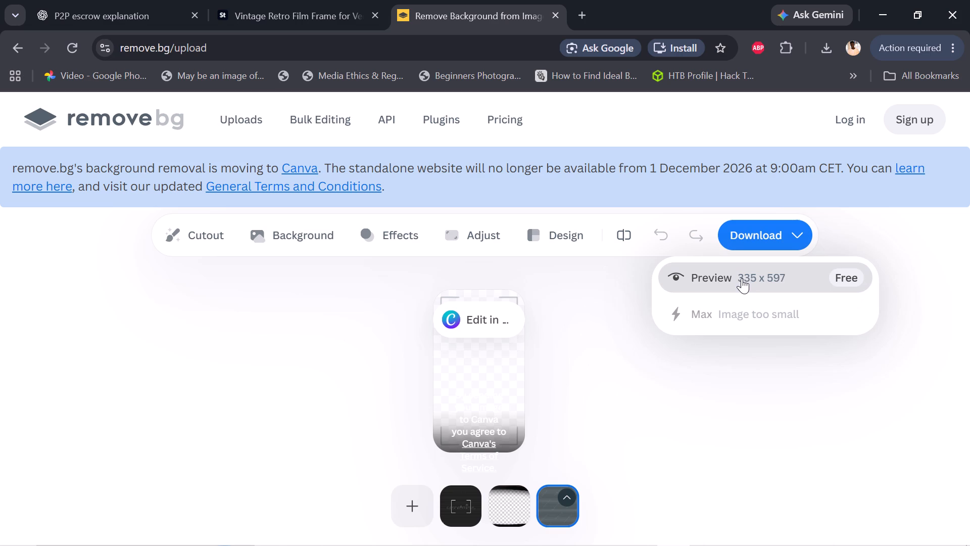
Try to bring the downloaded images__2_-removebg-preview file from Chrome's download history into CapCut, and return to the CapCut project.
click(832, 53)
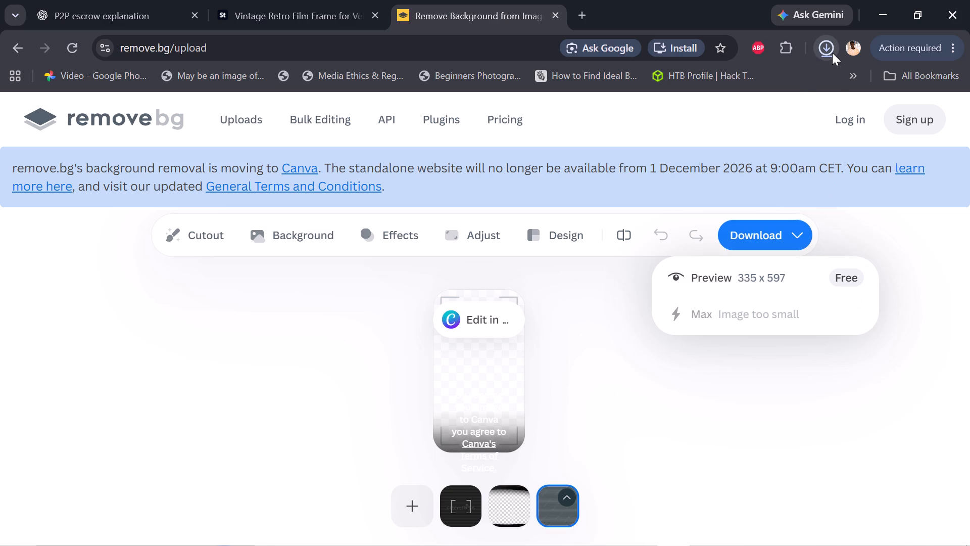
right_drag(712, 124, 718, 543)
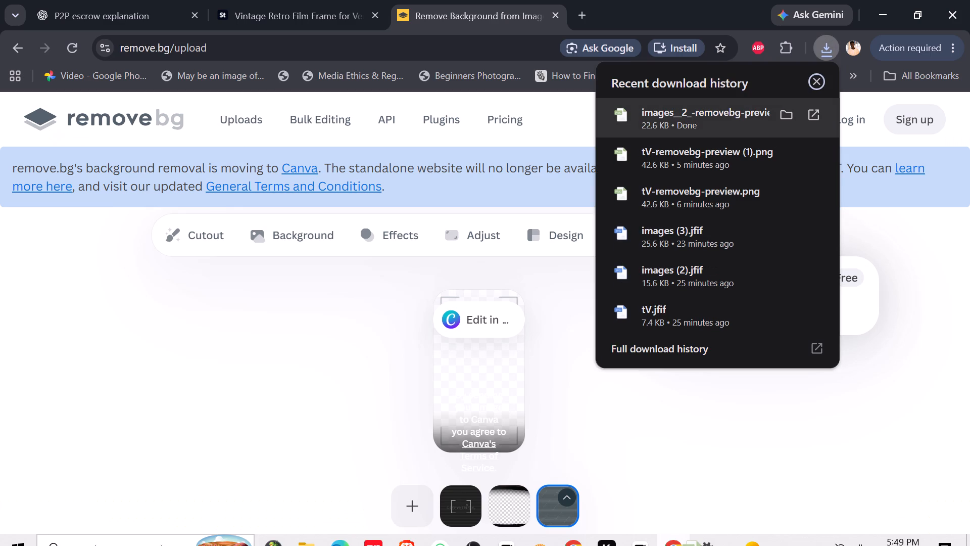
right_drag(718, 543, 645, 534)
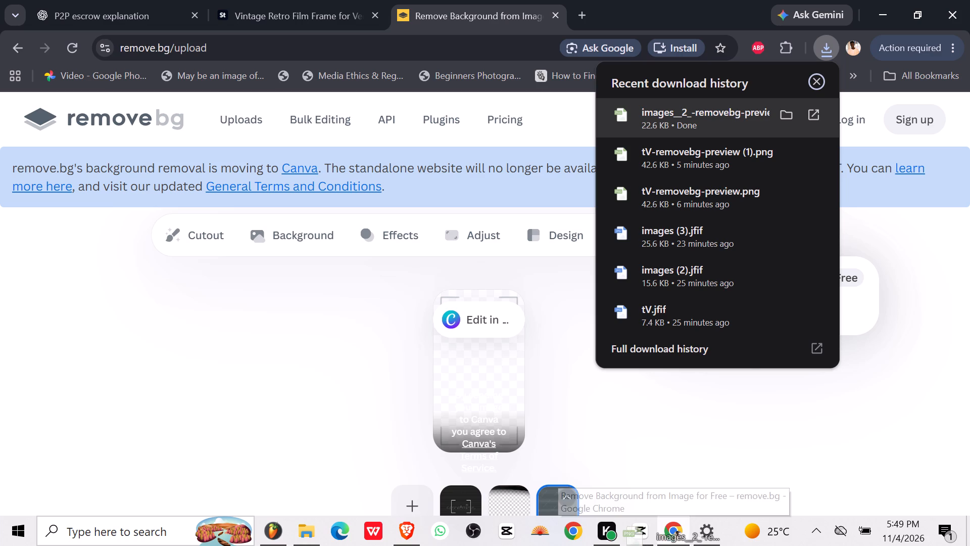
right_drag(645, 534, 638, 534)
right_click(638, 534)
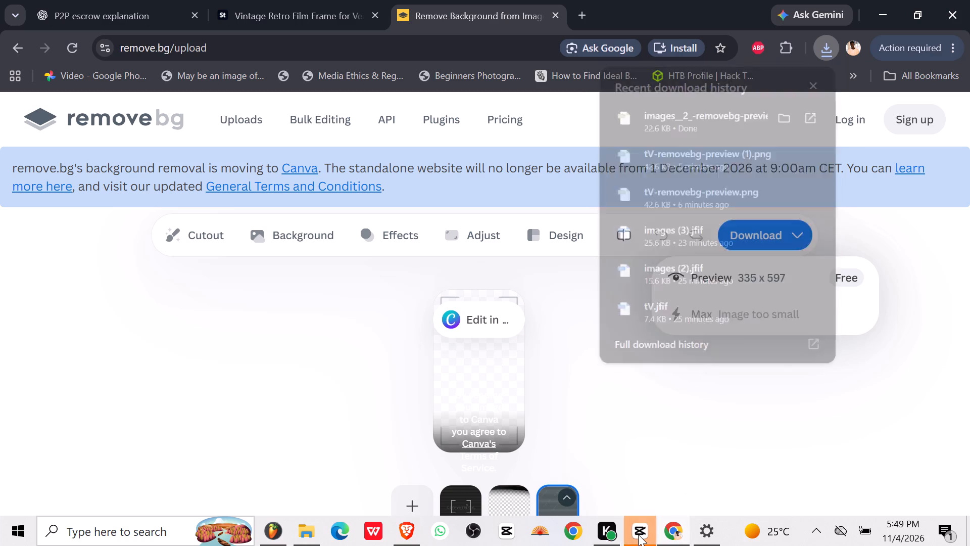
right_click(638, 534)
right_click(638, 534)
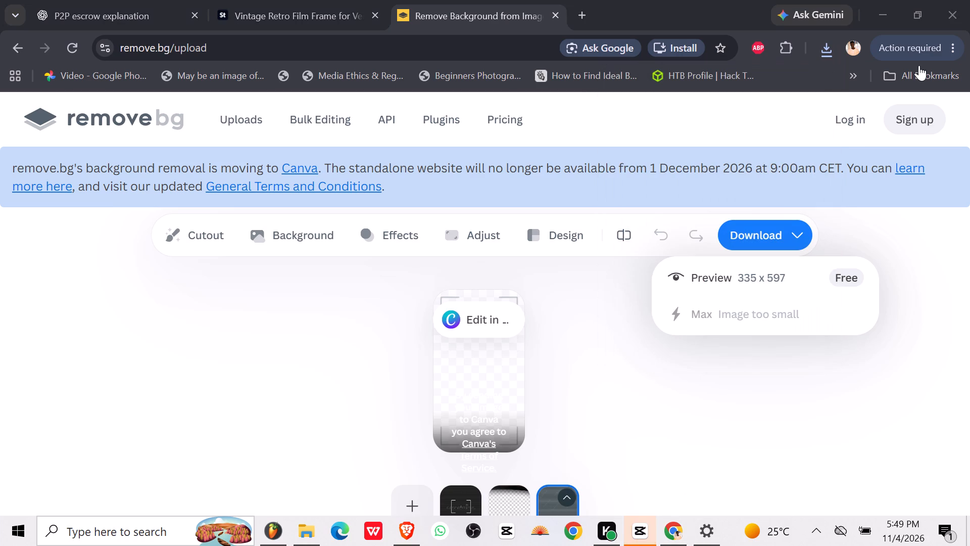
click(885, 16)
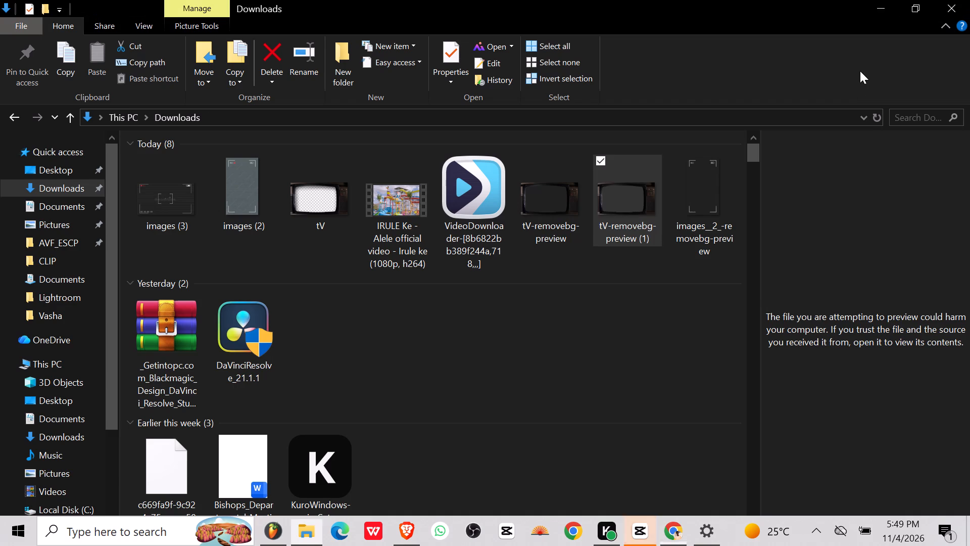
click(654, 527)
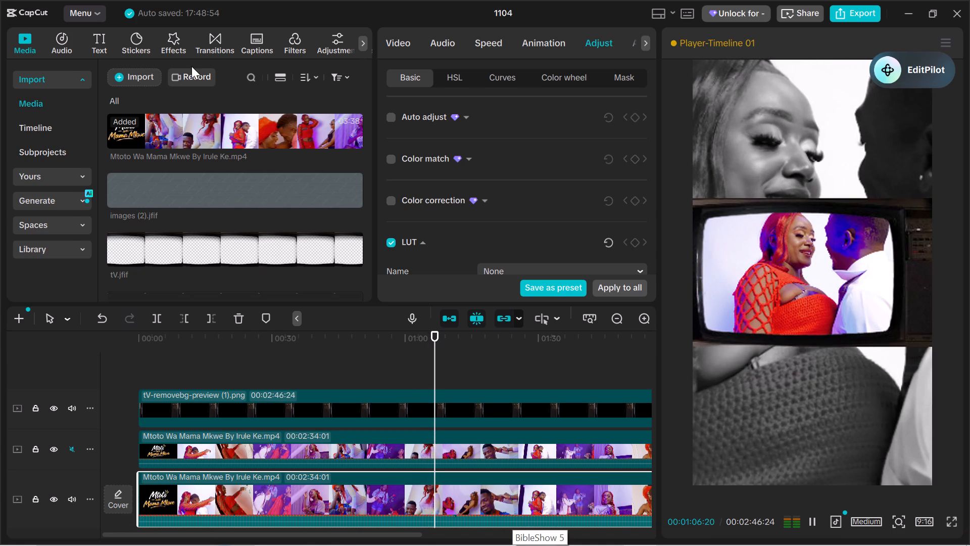
click(673, 532)
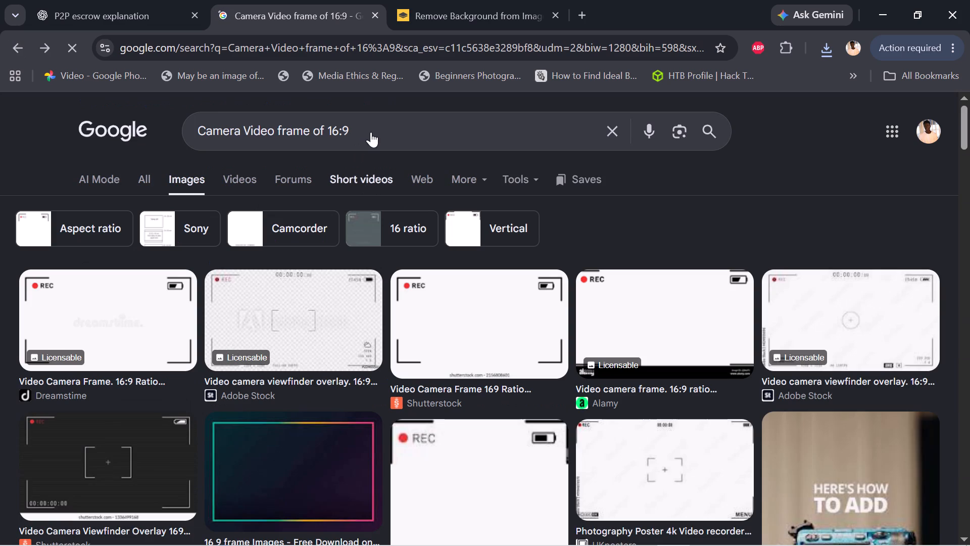
Search Google Images for "Camera Video frame of 16:9 lomething like love".
click(376, 132)
key(space)
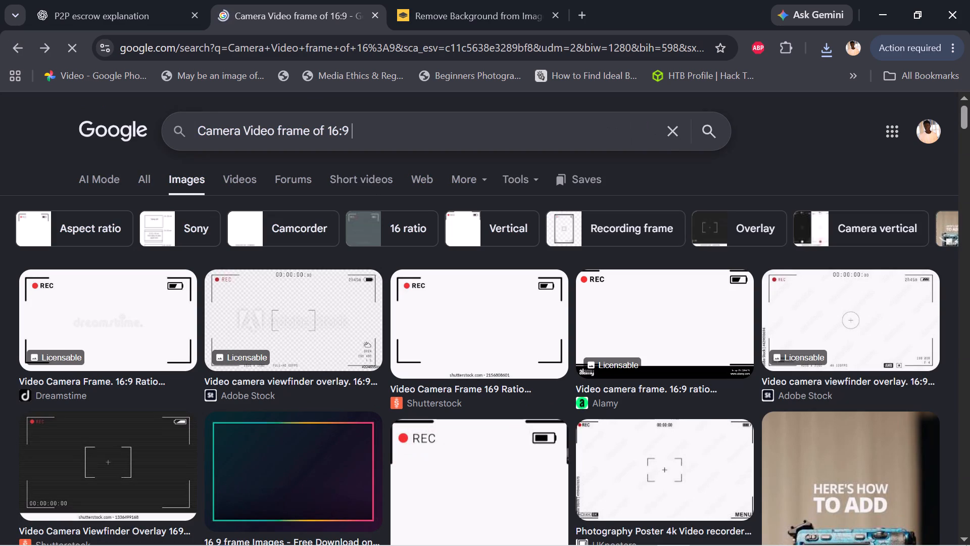
text(lom)
text(ethu)
key(BackSpace)
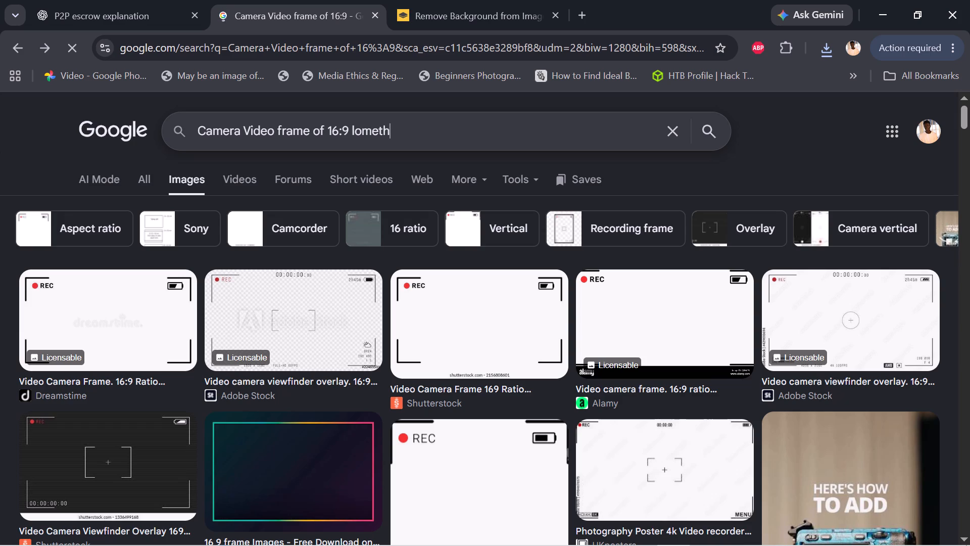
text(in)
text(g like lo)
text(ve)
key(Return)
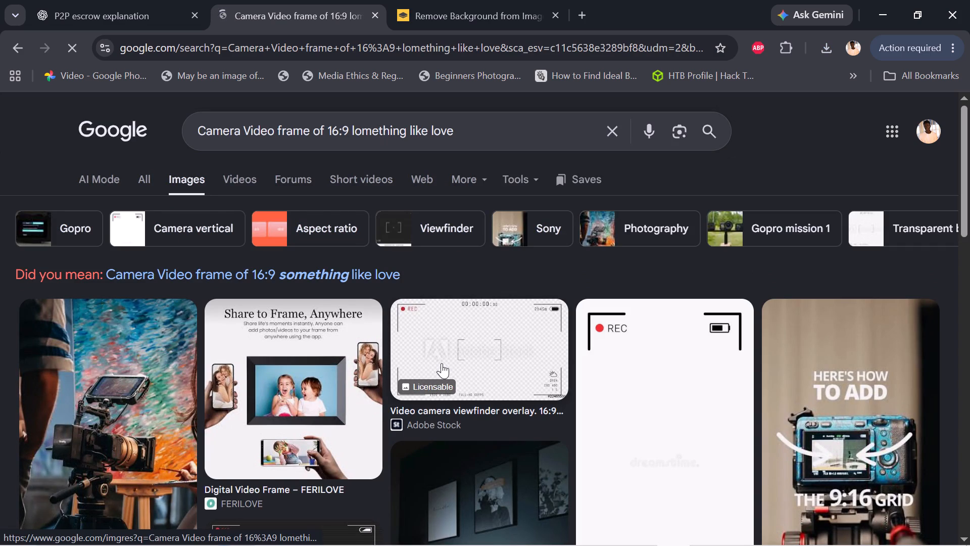
Look through the image results and suggested filters for a love-themed camera video frame.
scroll(442, 363, down, 1)
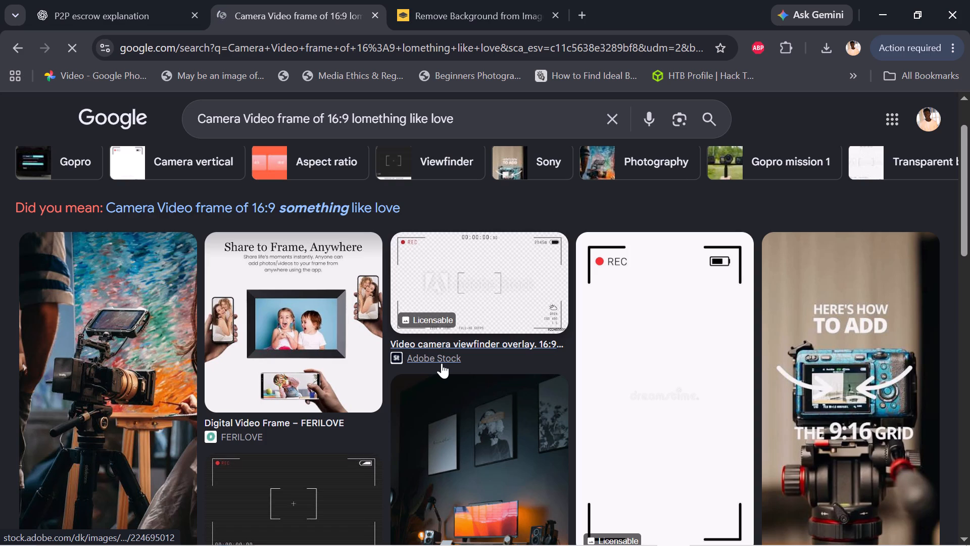
scroll(442, 363, down, 2)
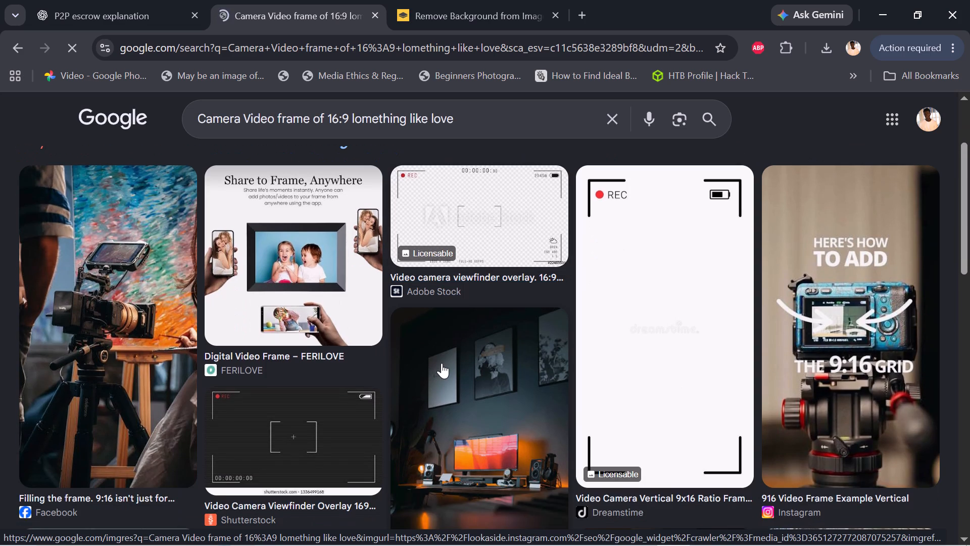
scroll(442, 363, down, 4)
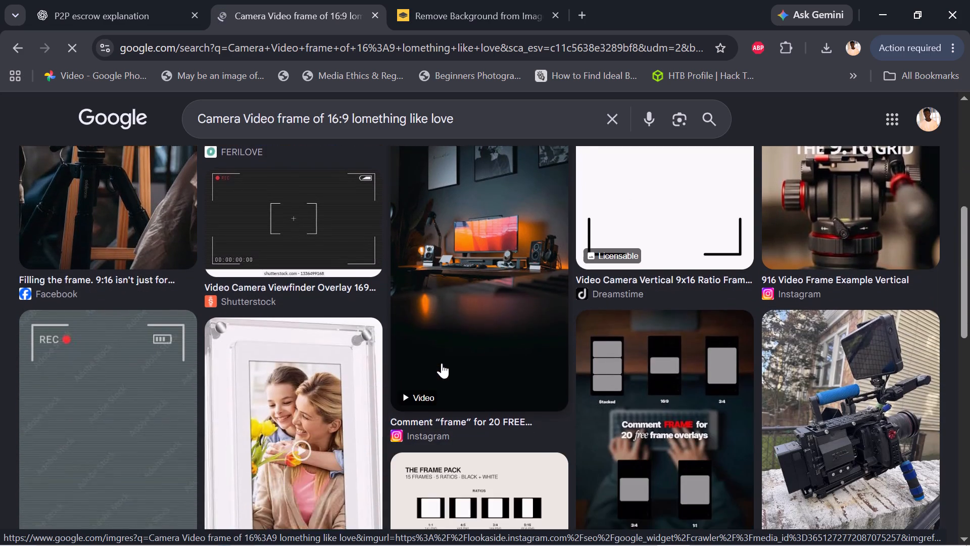
scroll(442, 363, down, 3)
scroll(442, 363, up, 2)
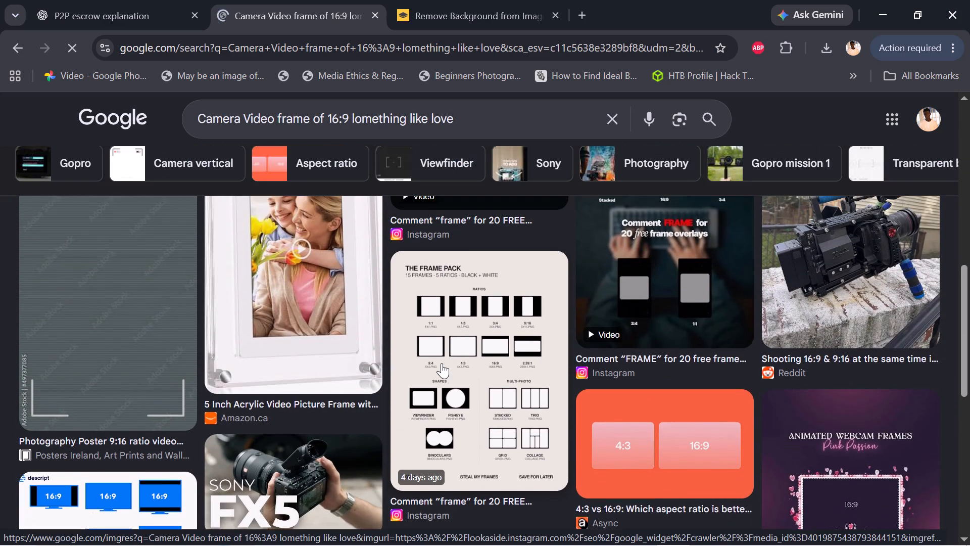
scroll(442, 363, up, 2)
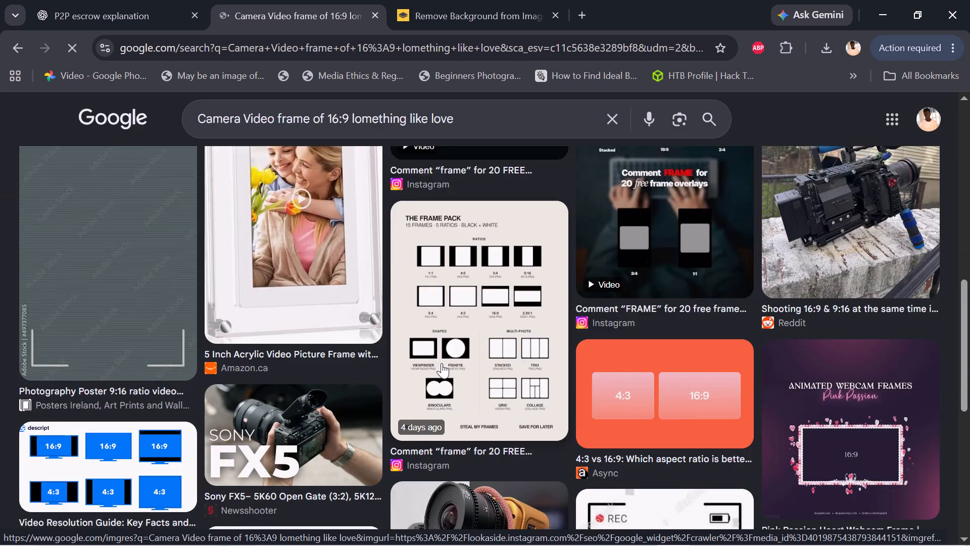
scroll(442, 363, down, 5)
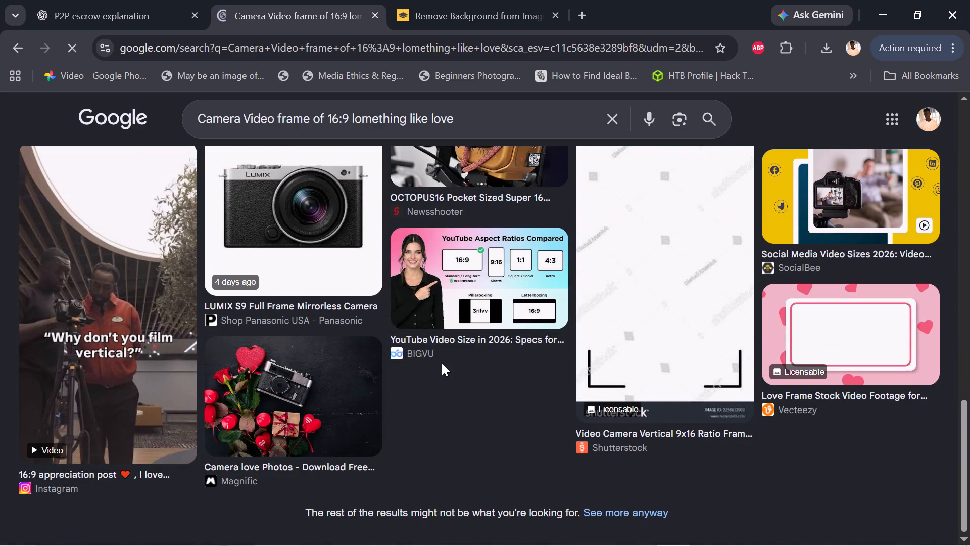
scroll(456, 345, up, 5)
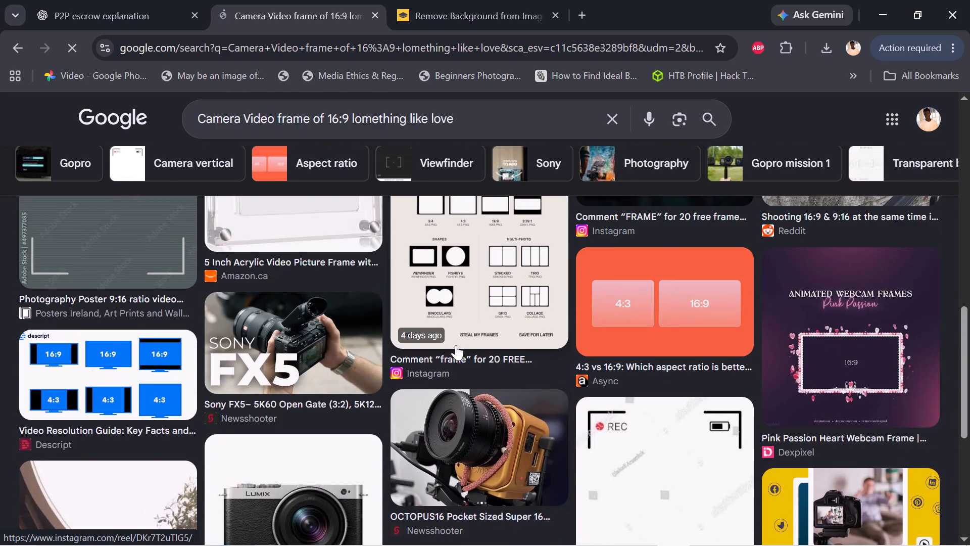
scroll(456, 345, up, 3)
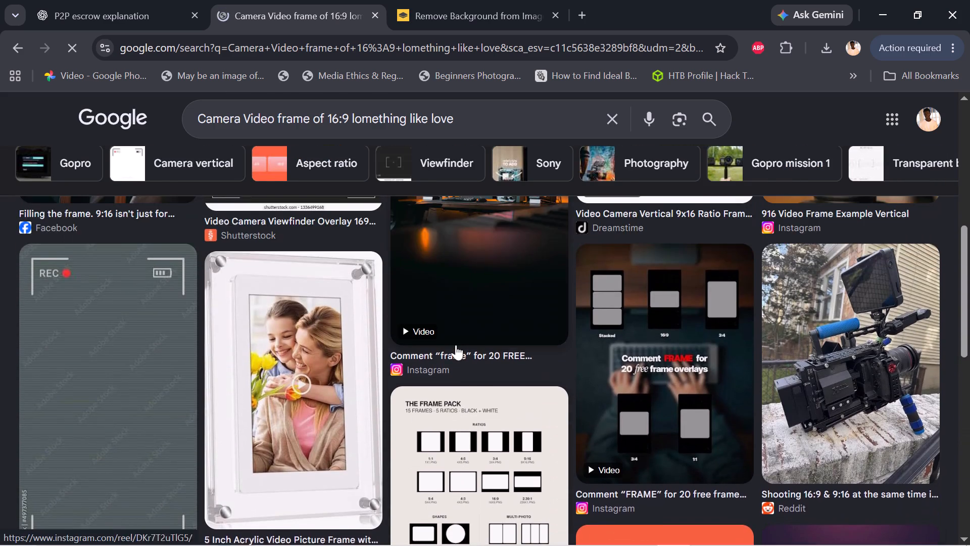
scroll(456, 345, up, 3)
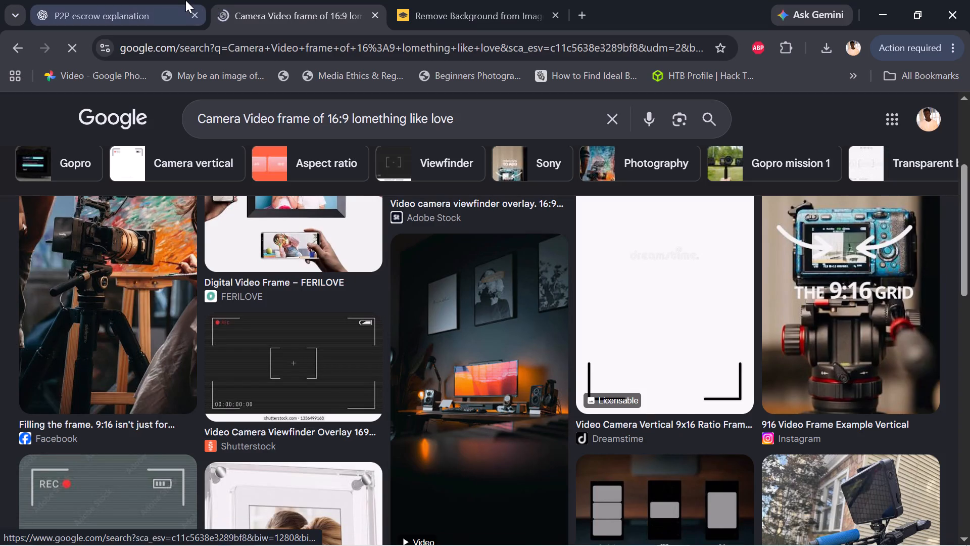
scroll(291, 363, up, 2)
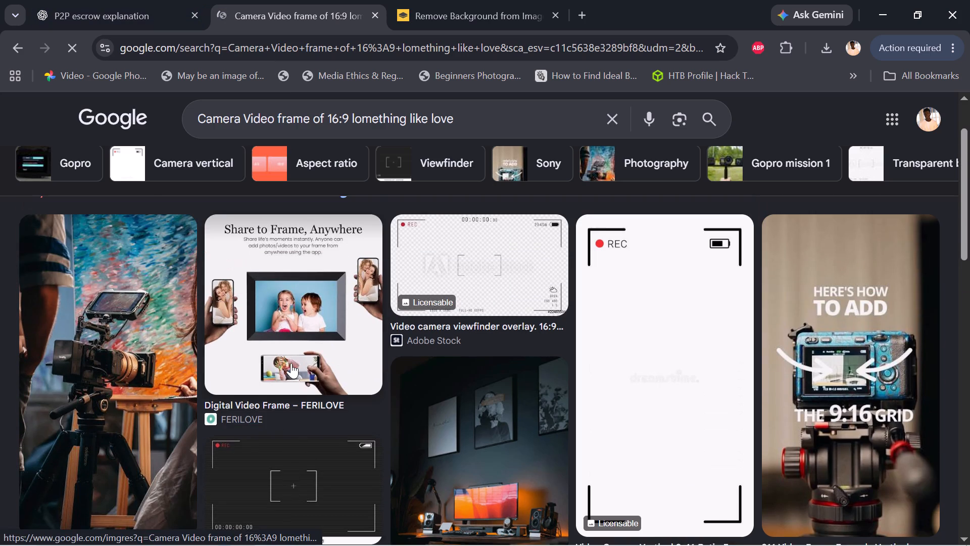
scroll(291, 363, up, 4)
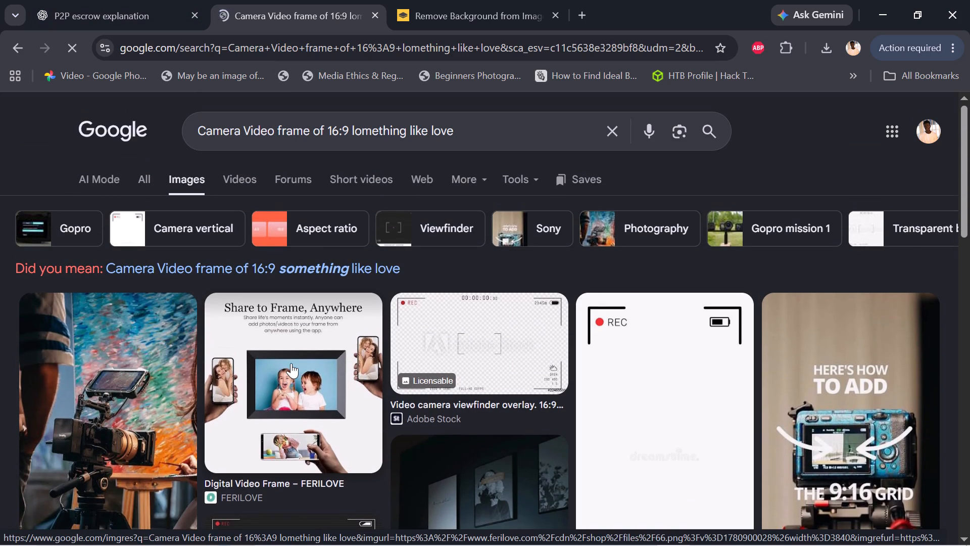
scroll(291, 363, down, 2)
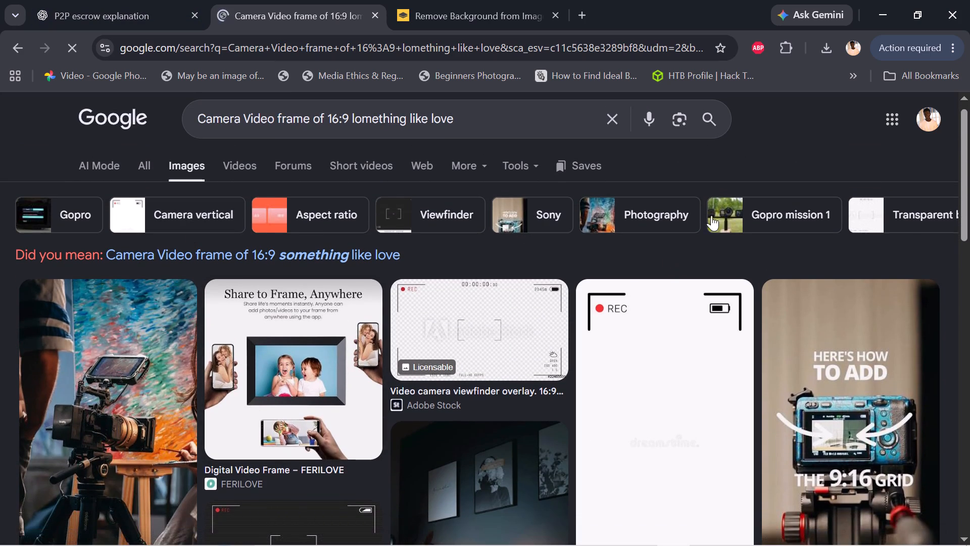
scroll(803, 221, left, 7)
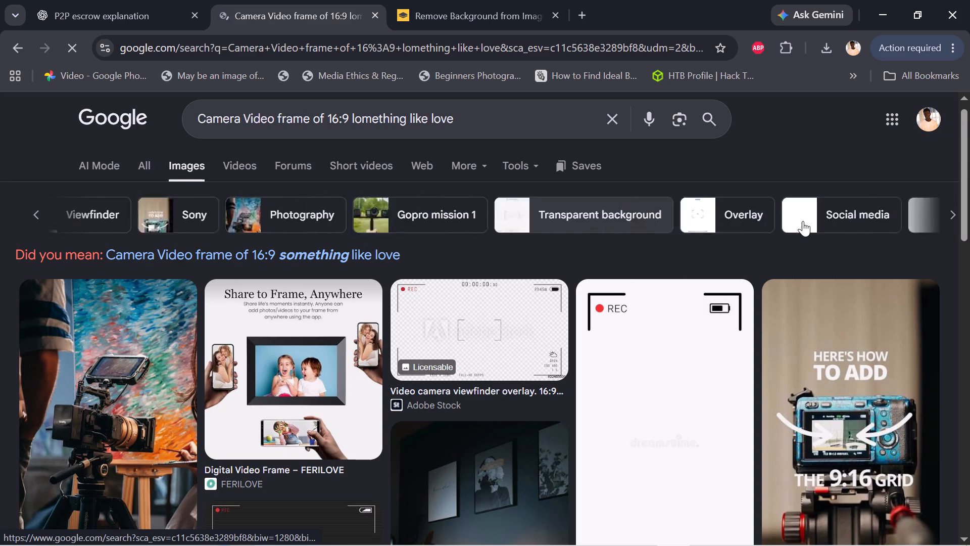
scroll(803, 221, left, 7)
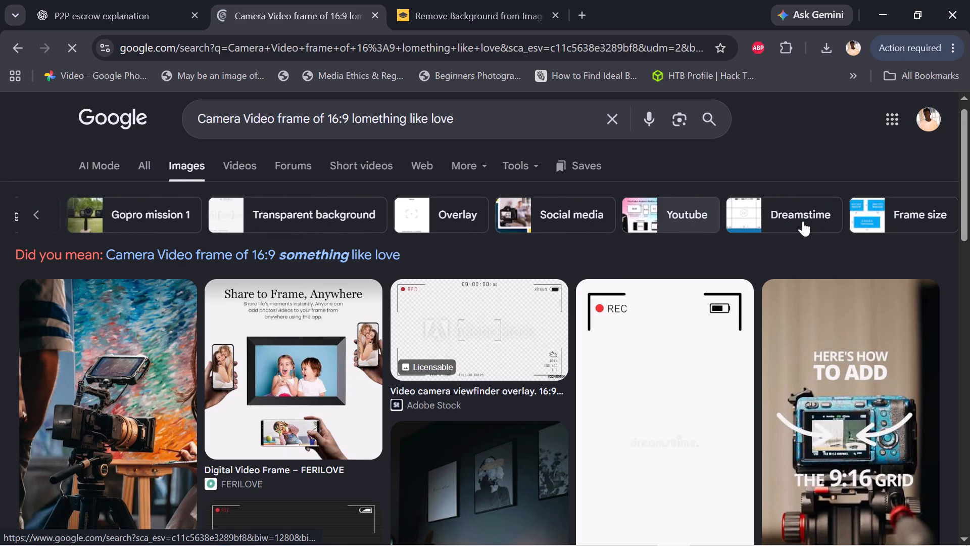
Open the preview of the "Digital Video Frame – FERILOVE" image result.
scroll(298, 458, down, 1)
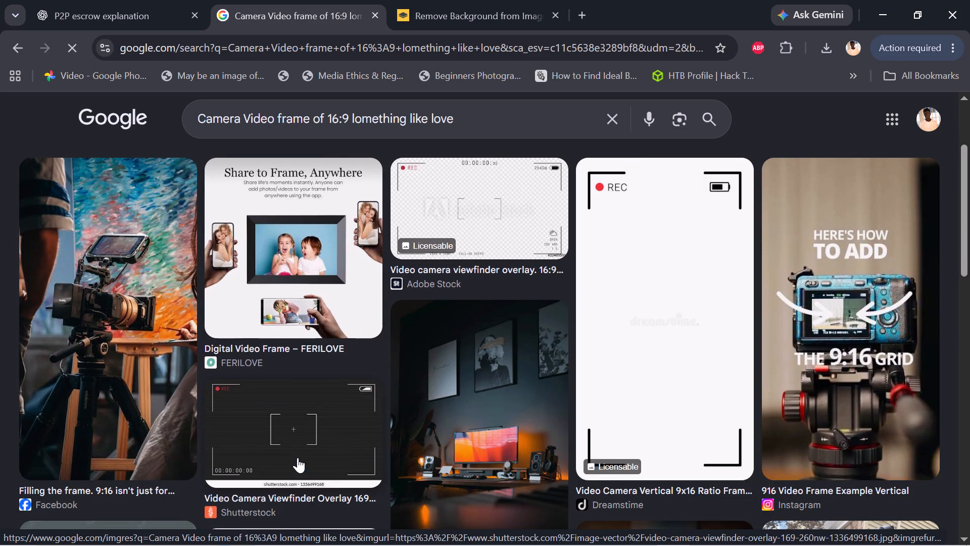
click(287, 263)
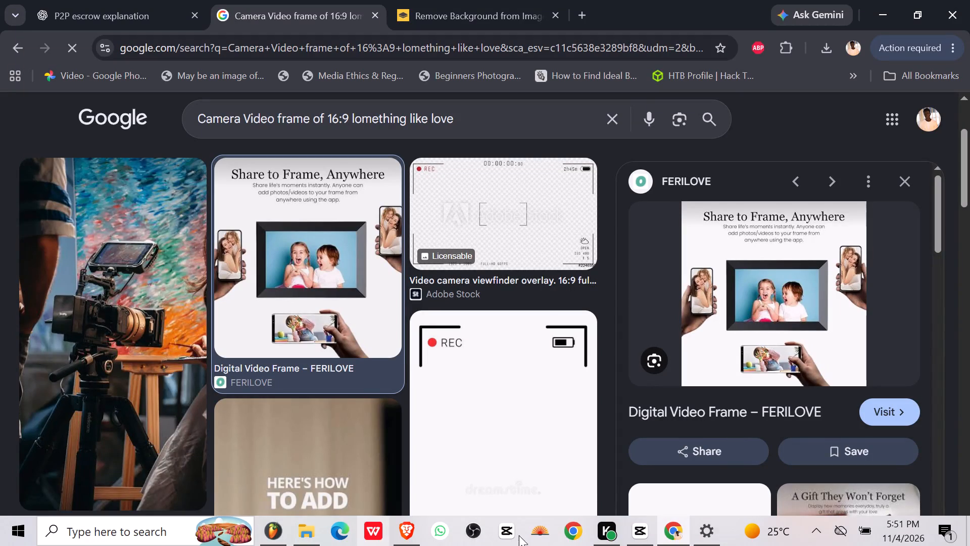
Switch to CapCut and review the TV-frame video from around 1:30 and from near its start, with the timeline zoomed out.
click(624, 543)
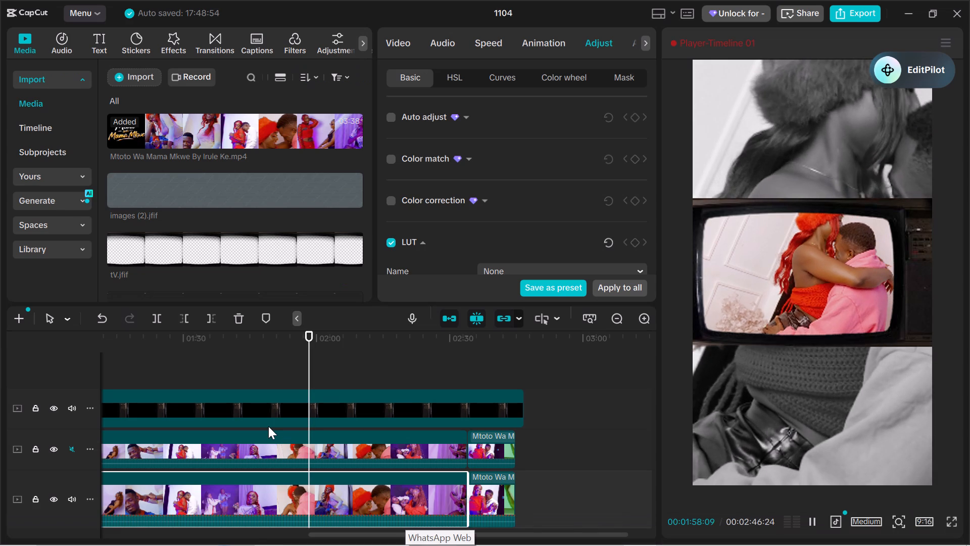
click(189, 357)
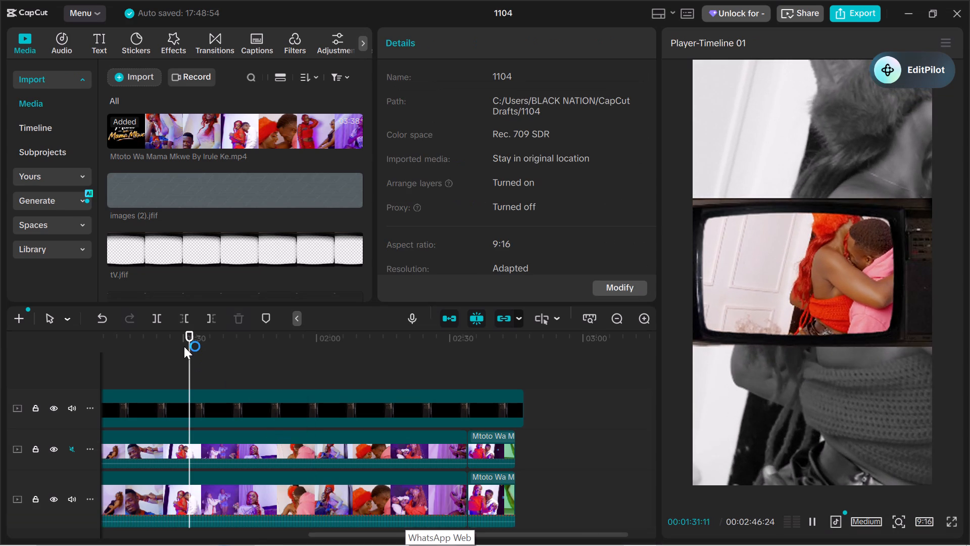
click(183, 344)
key(space)
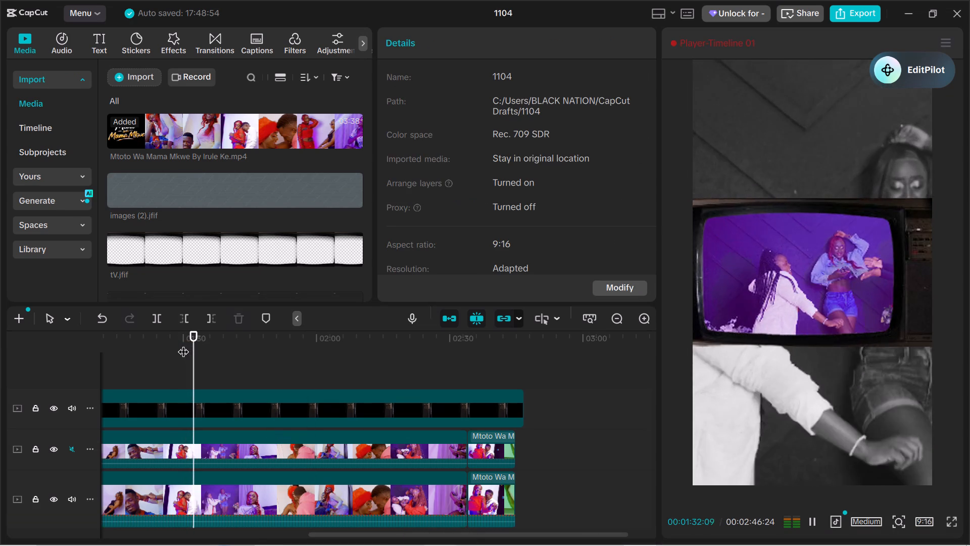
key(ctrl+minus)
key(ctrl+minus)
key(ctrl+minus)
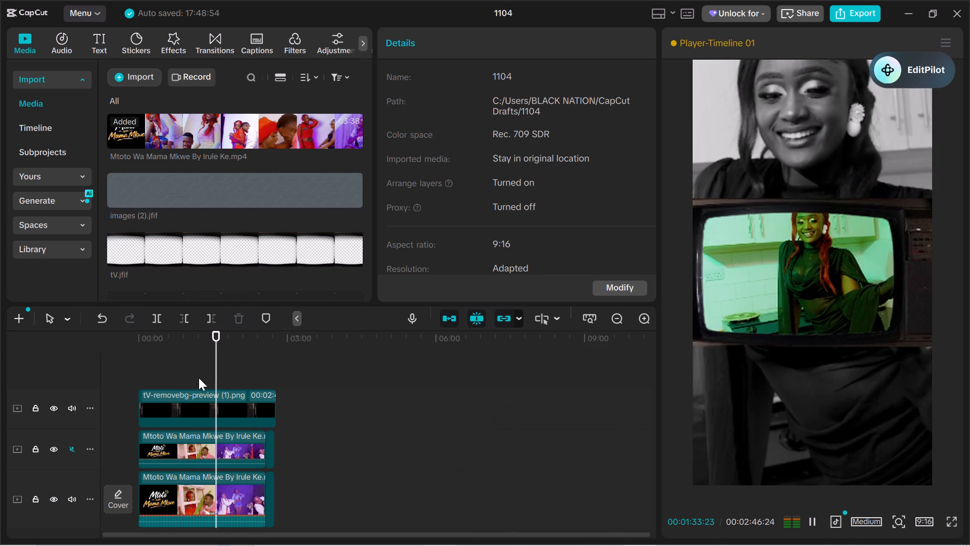
click(163, 339)
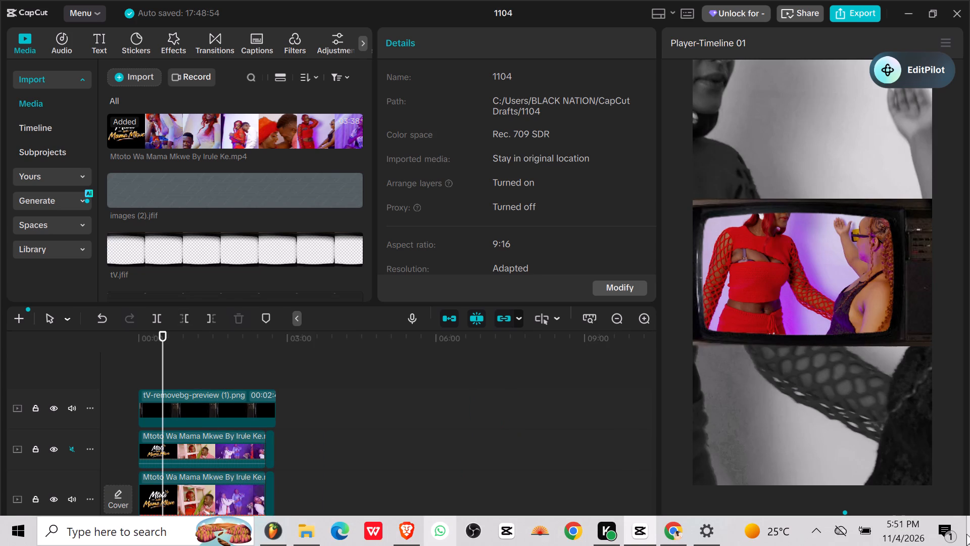
key(space)
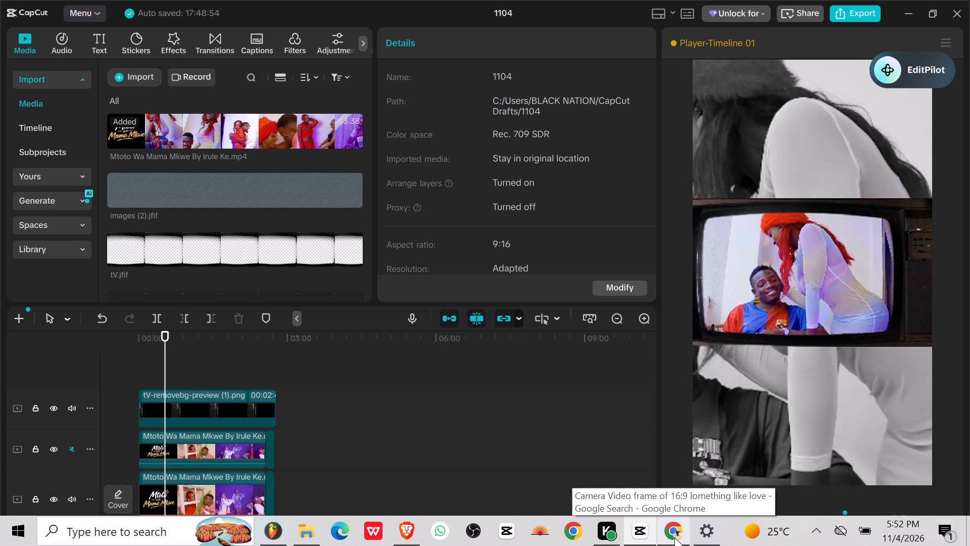
click(633, 543)
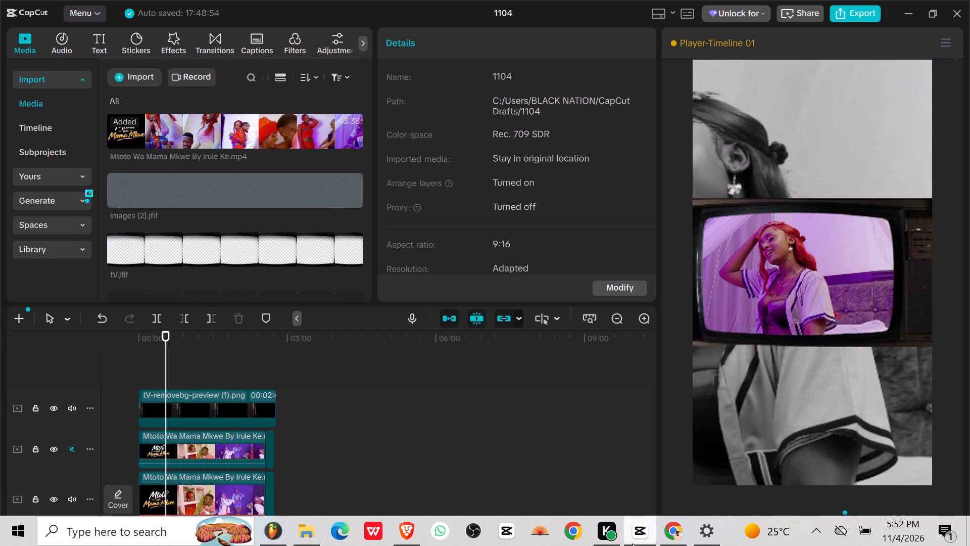
click(633, 543)
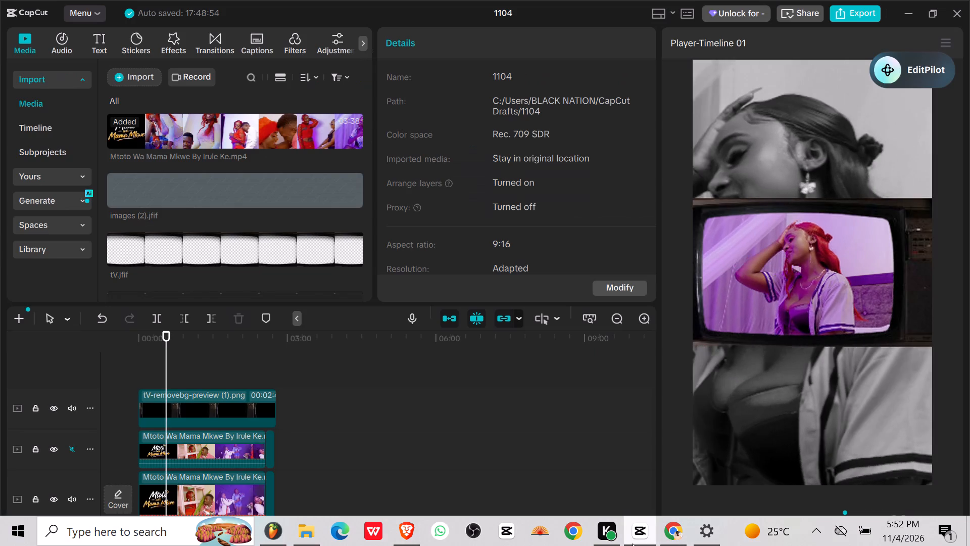
Switch to Chrome, look through the images related to the FERILOVE digital video frame, and open more of them.
click(672, 533)
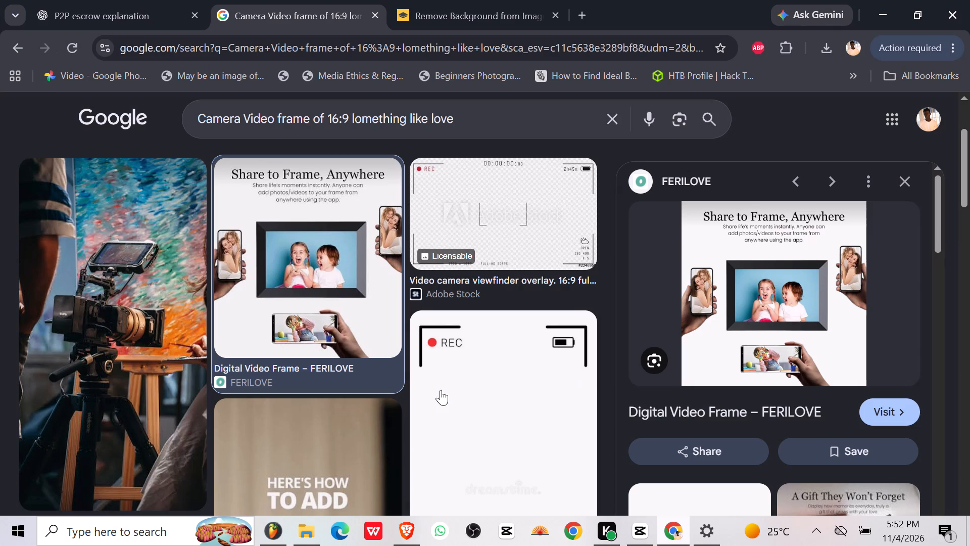
scroll(441, 390, up, 1)
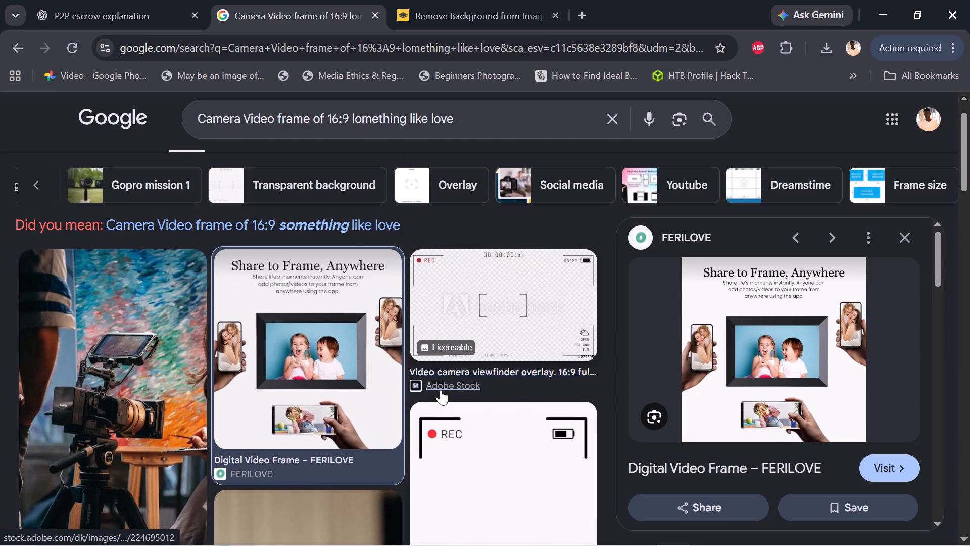
scroll(550, 305, down, 2)
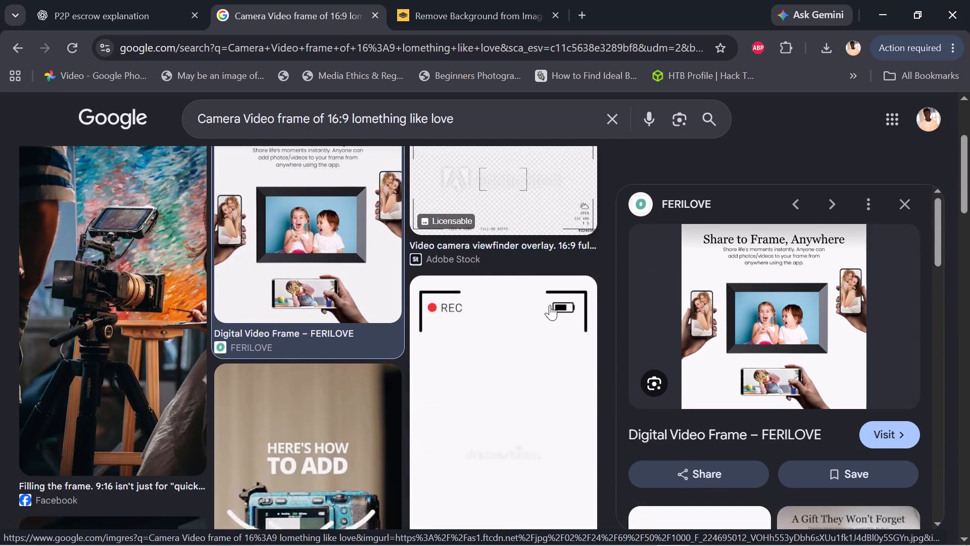
scroll(550, 305, down, 1)
scroll(808, 404, down, 3)
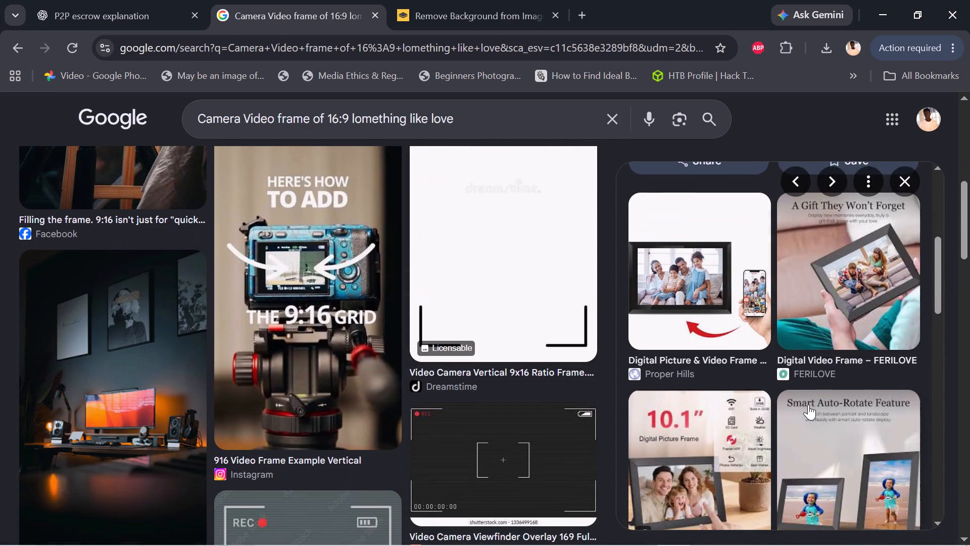
scroll(808, 404, down, 2)
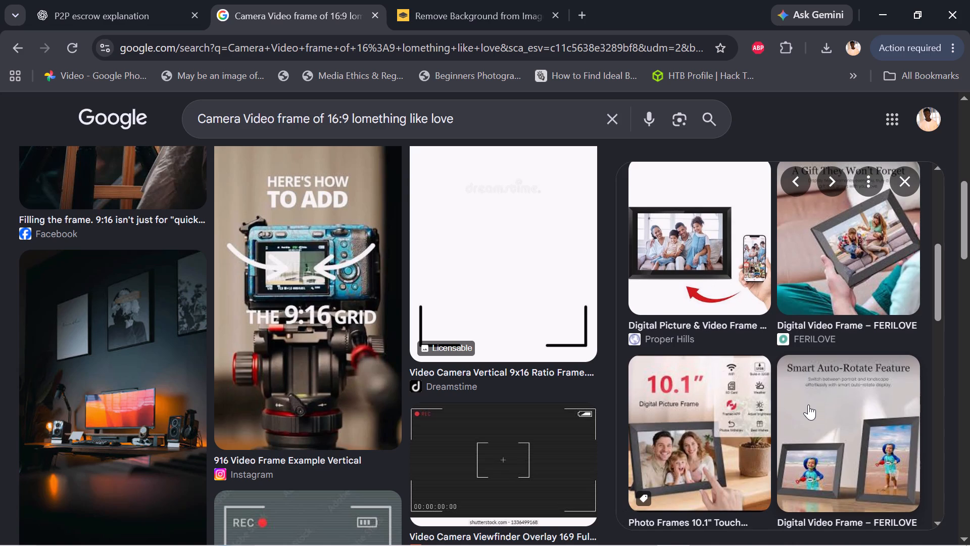
scroll(808, 404, down, 5)
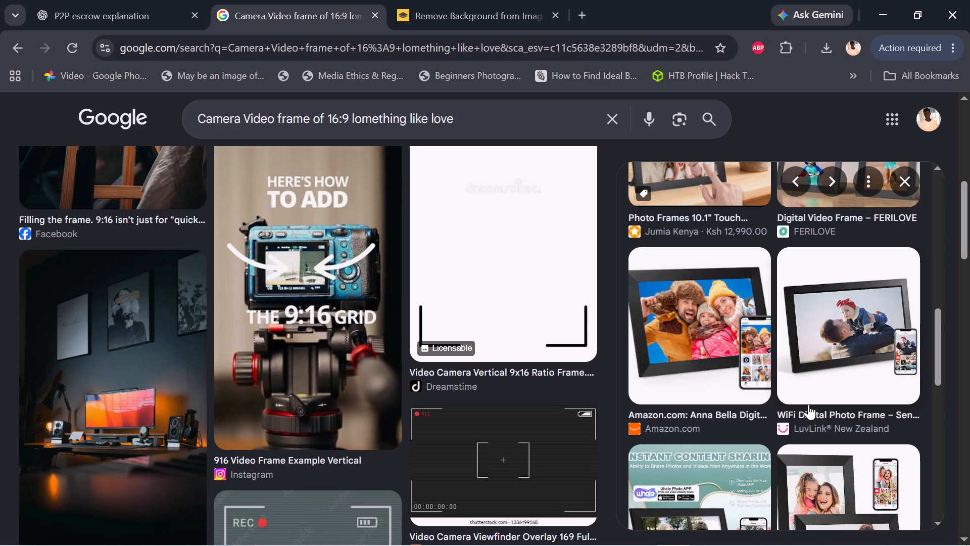
scroll(808, 404, down, 1)
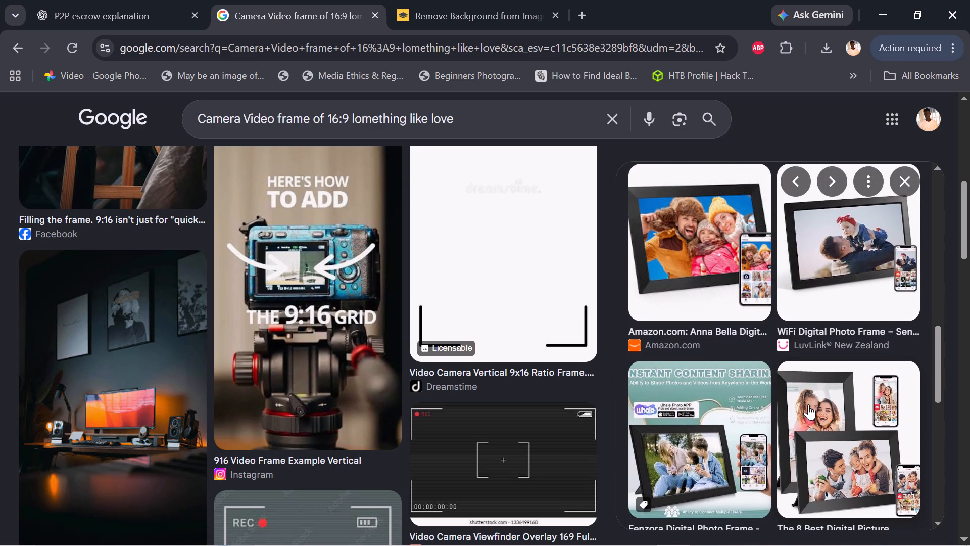
scroll(808, 404, down, 4)
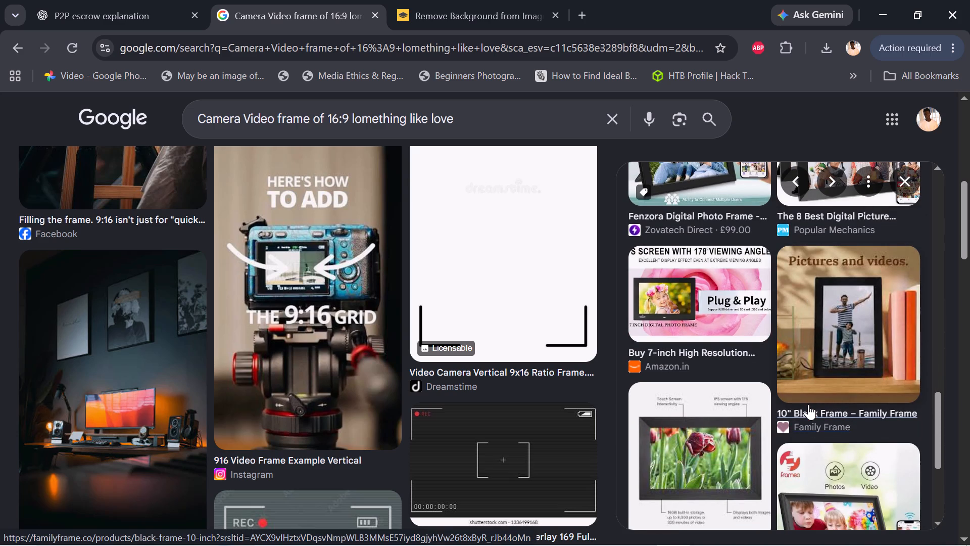
scroll(808, 404, down, 1)
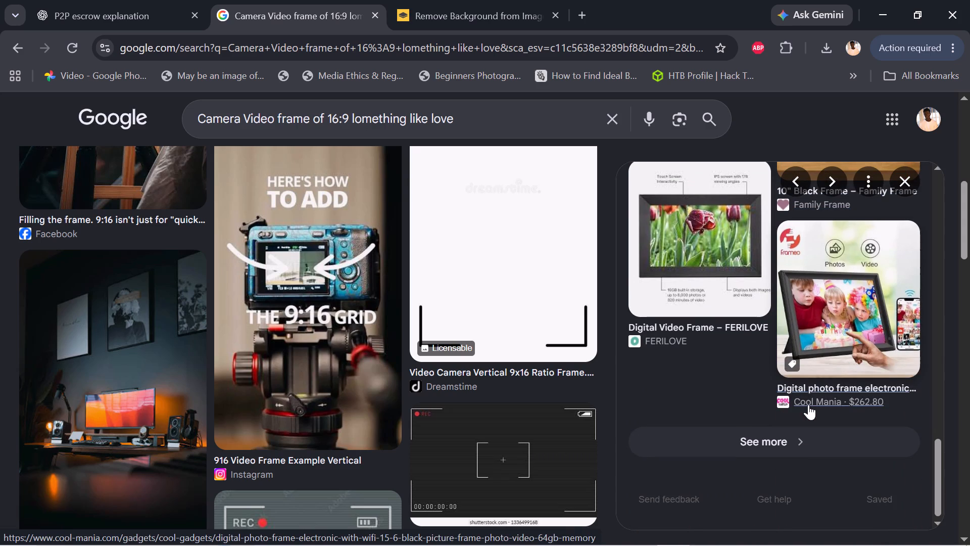
scroll(830, 385, down, 4)
click(659, 441)
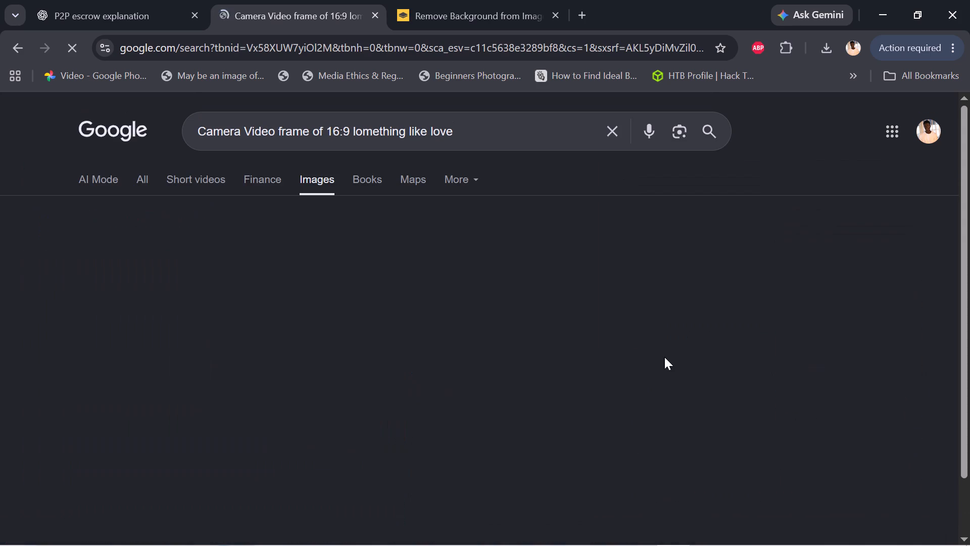
Look through the image results for a camera video frame with a love theme.
scroll(664, 357, down, 2)
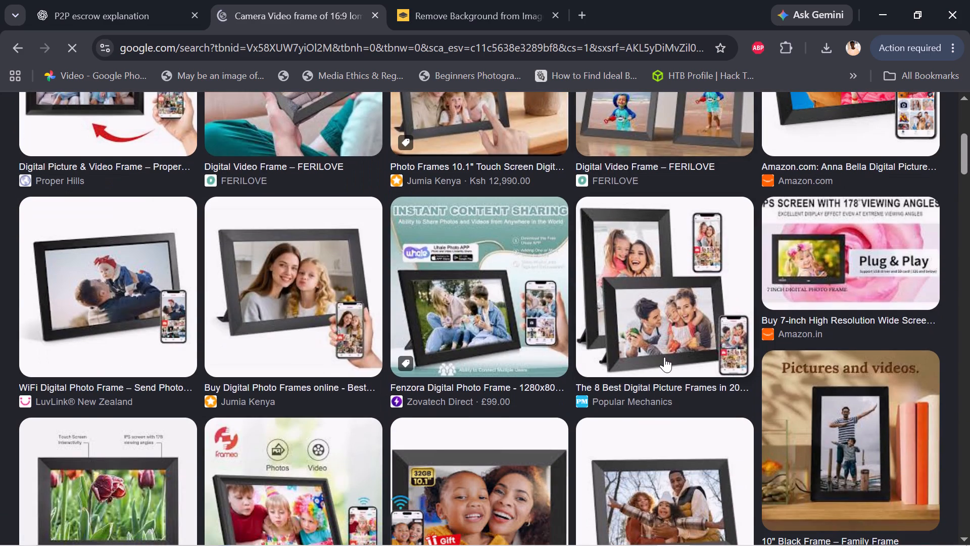
scroll(664, 357, down, 5)
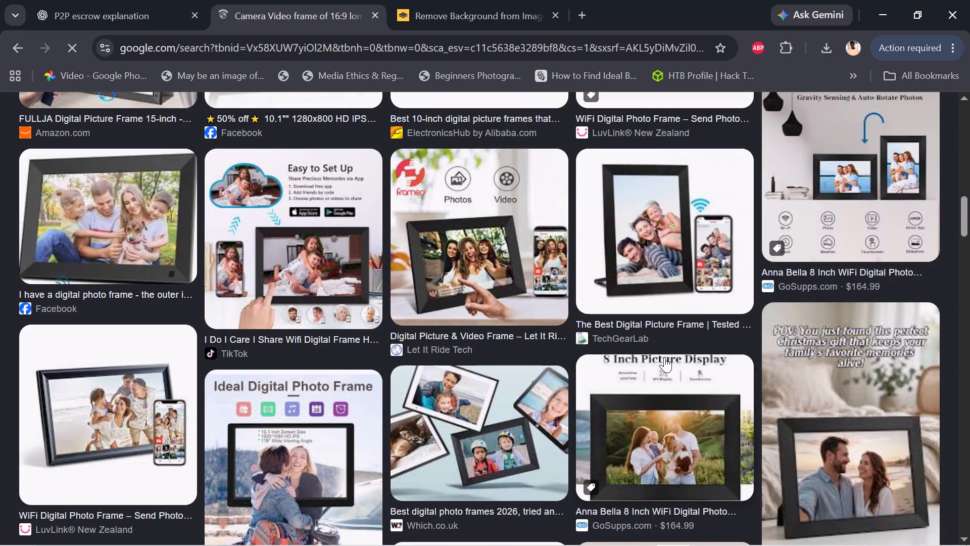
scroll(664, 357, down, 4)
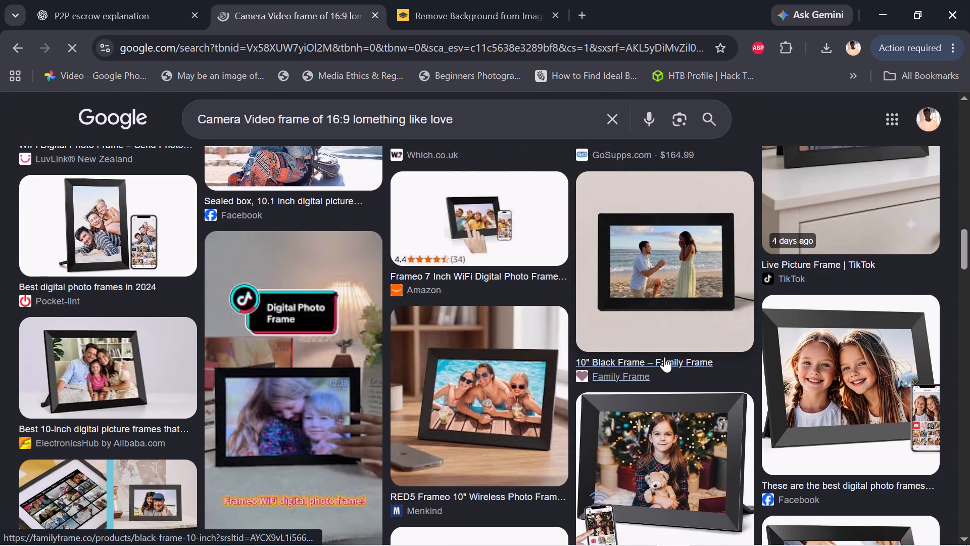
scroll(664, 357, down, 2)
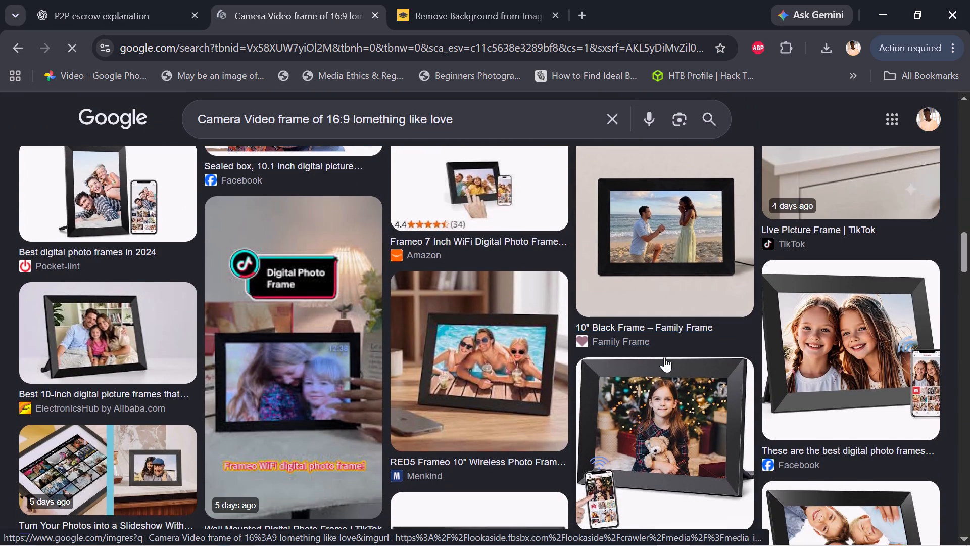
scroll(664, 357, down, 3)
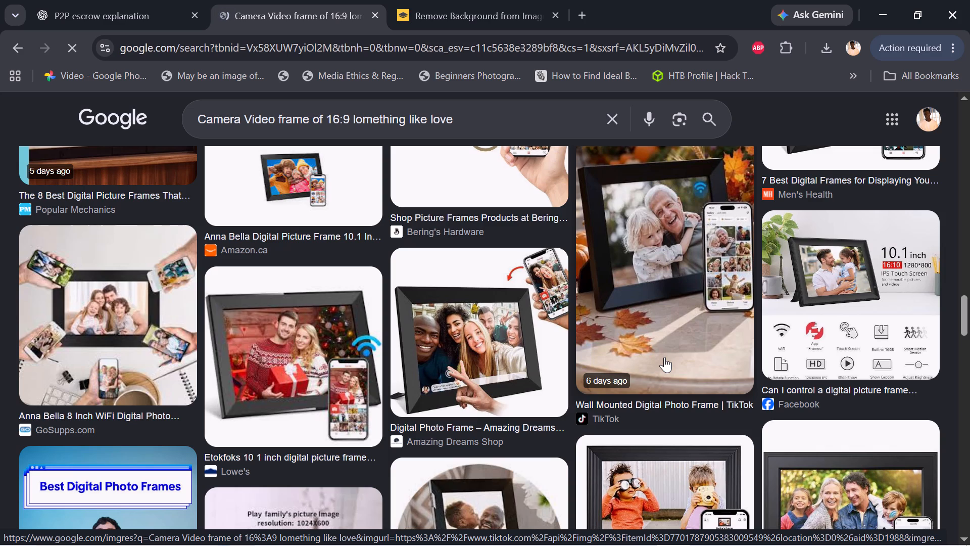
scroll(664, 357, down, 3)
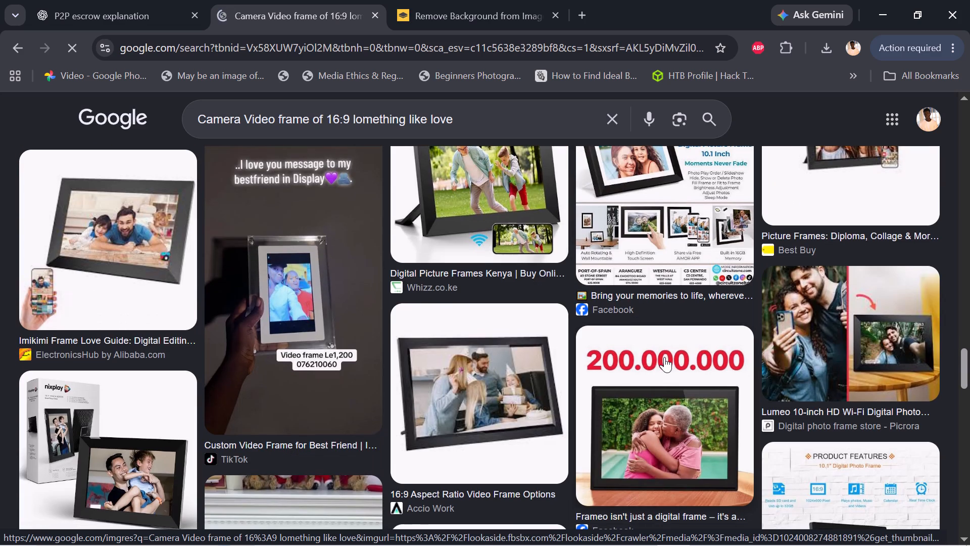
scroll(664, 357, down, 3)
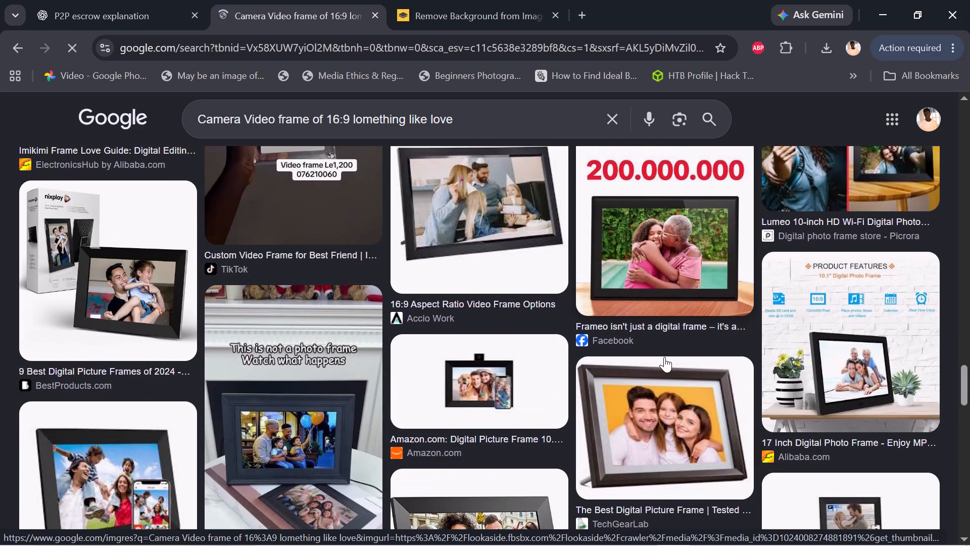
scroll(664, 357, down, 4)
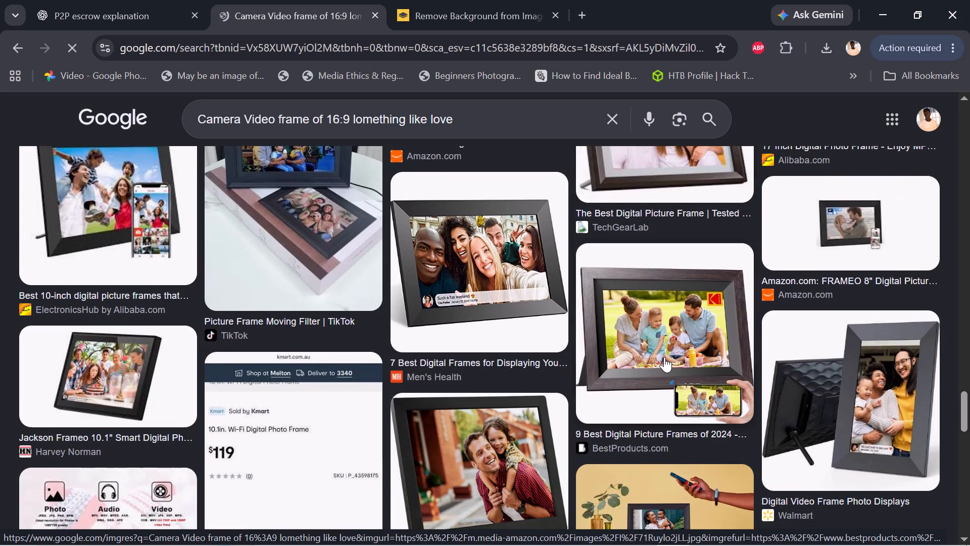
scroll(664, 357, down, 5)
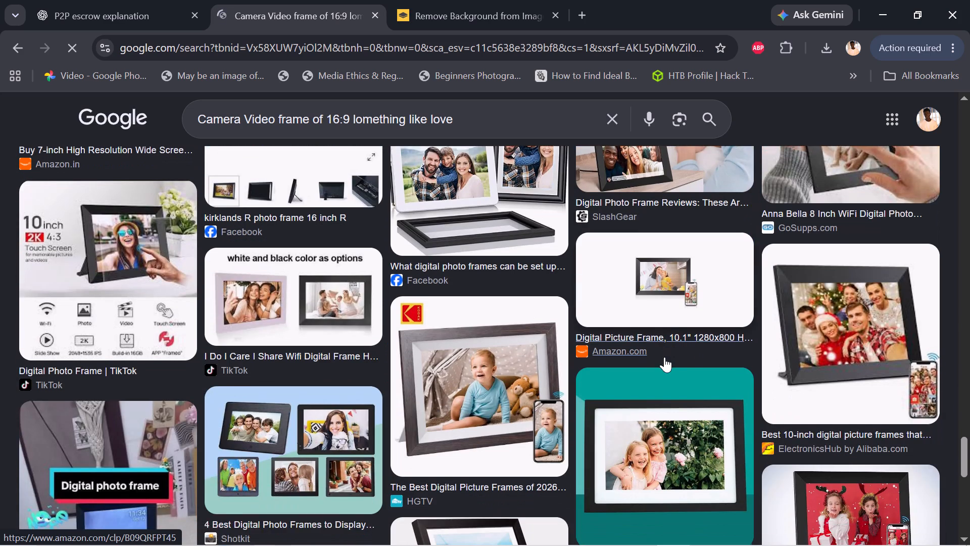
scroll(664, 357, down, 3)
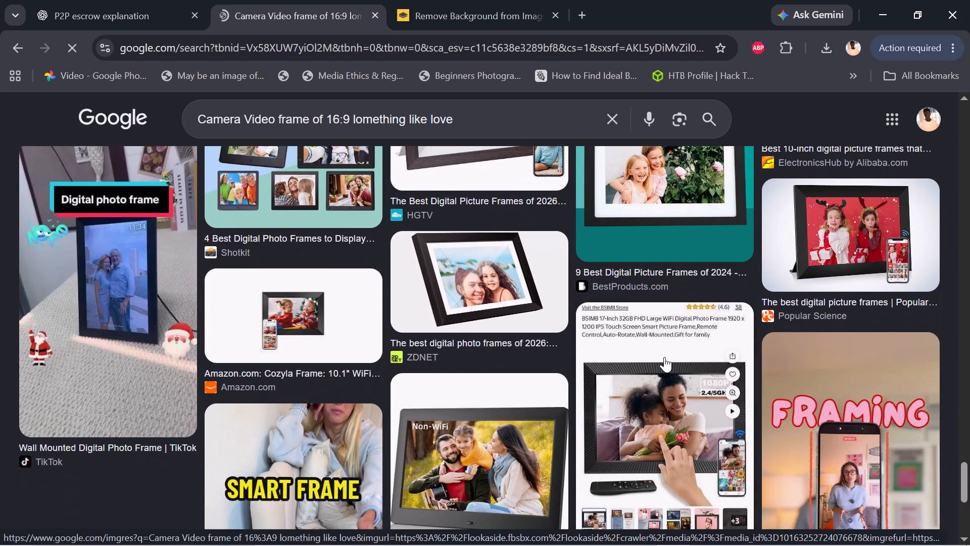
scroll(702, 293, down, 5)
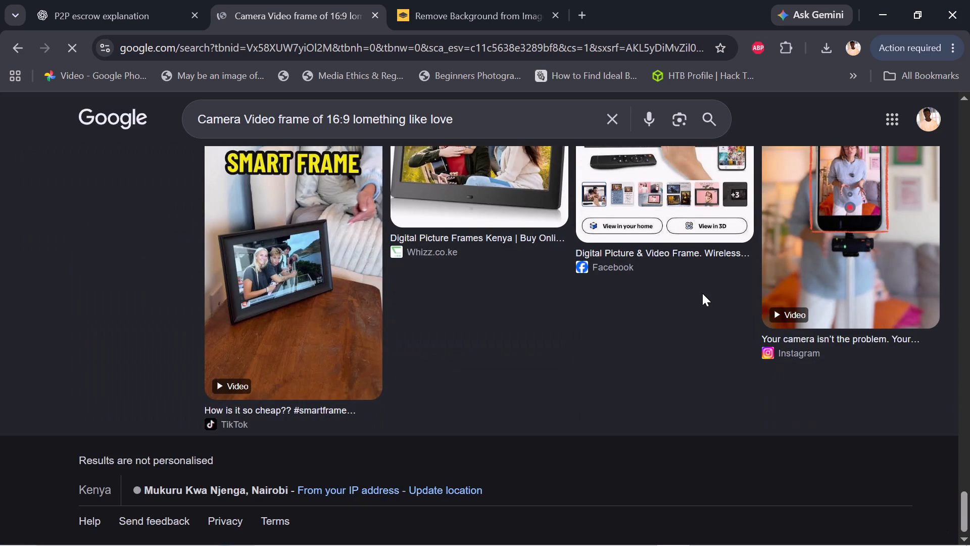
scroll(702, 293, down, 1)
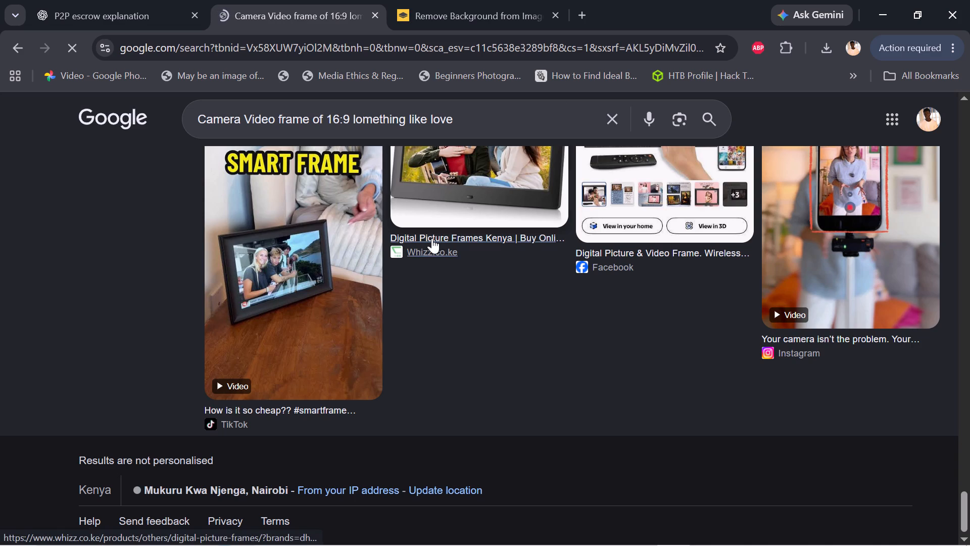
scroll(385, 422, up, 5)
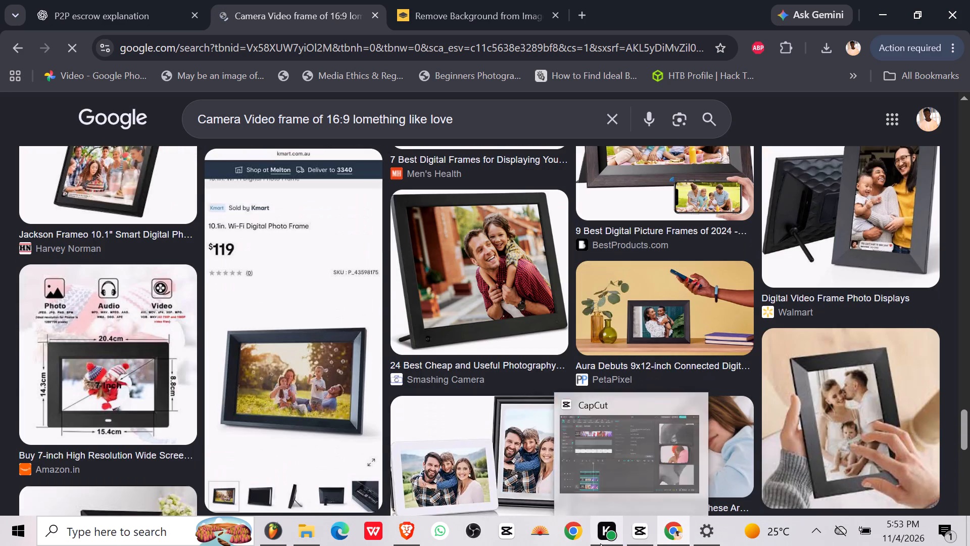
Switch to CapCut and check the system's headphone volume.
click(634, 533)
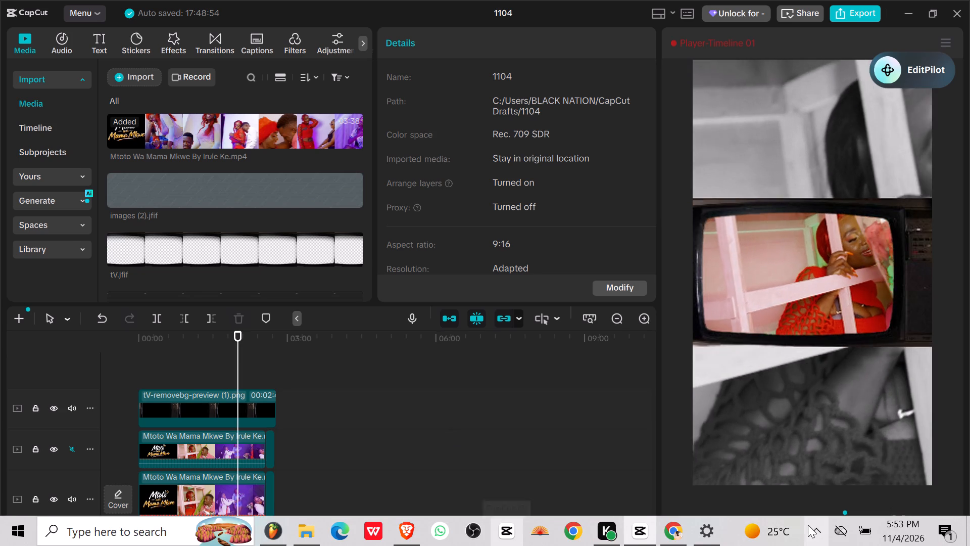
click(815, 538)
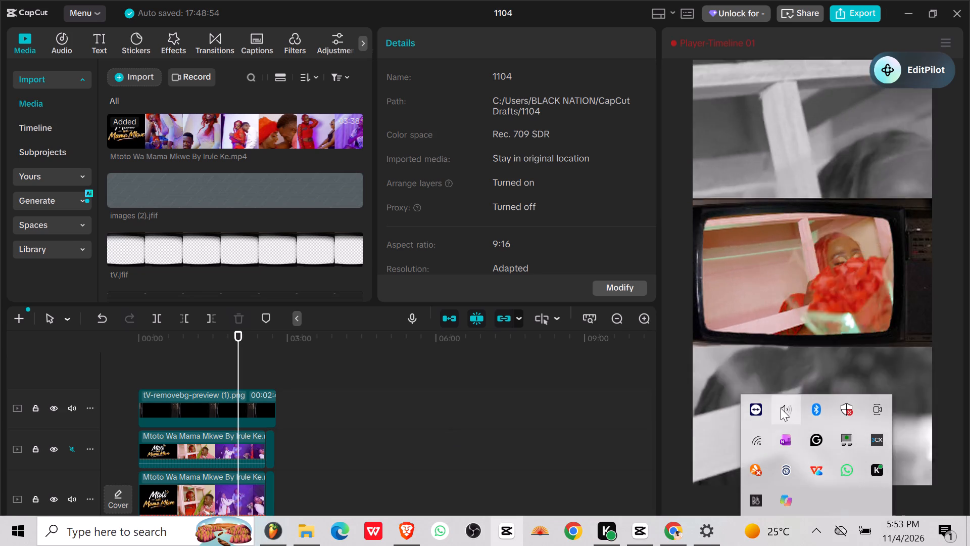
click(772, 410)
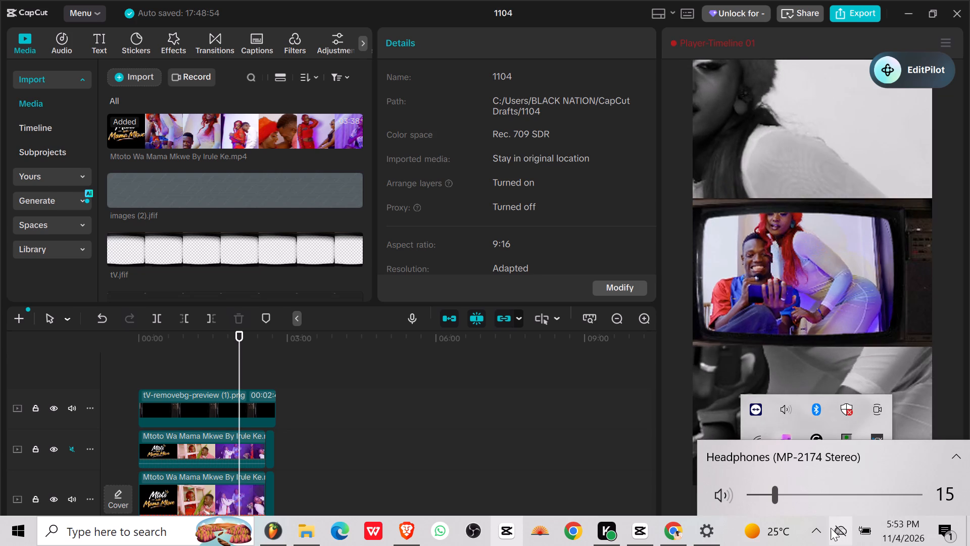
click(817, 529)
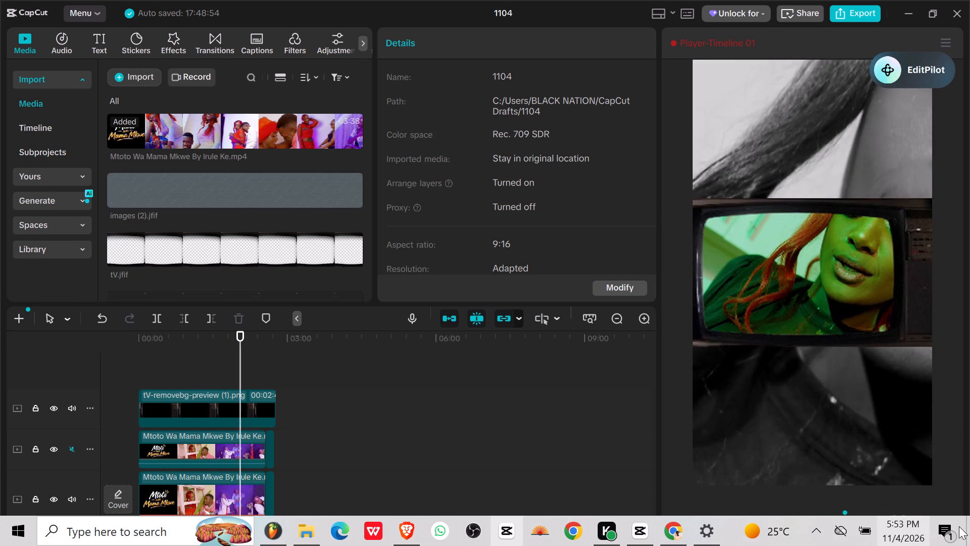
Raise the screen brightness to a little under half of its range.
click(937, 531)
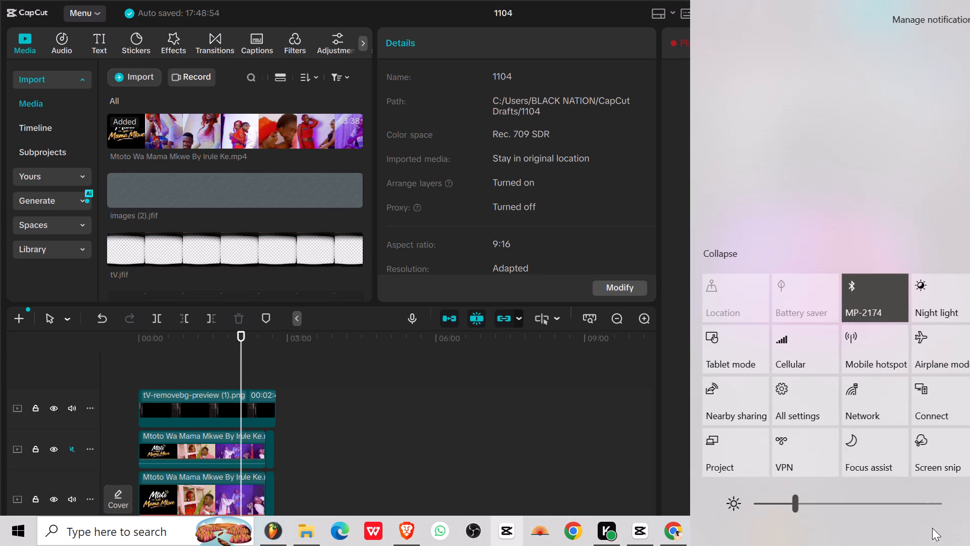
click(803, 508)
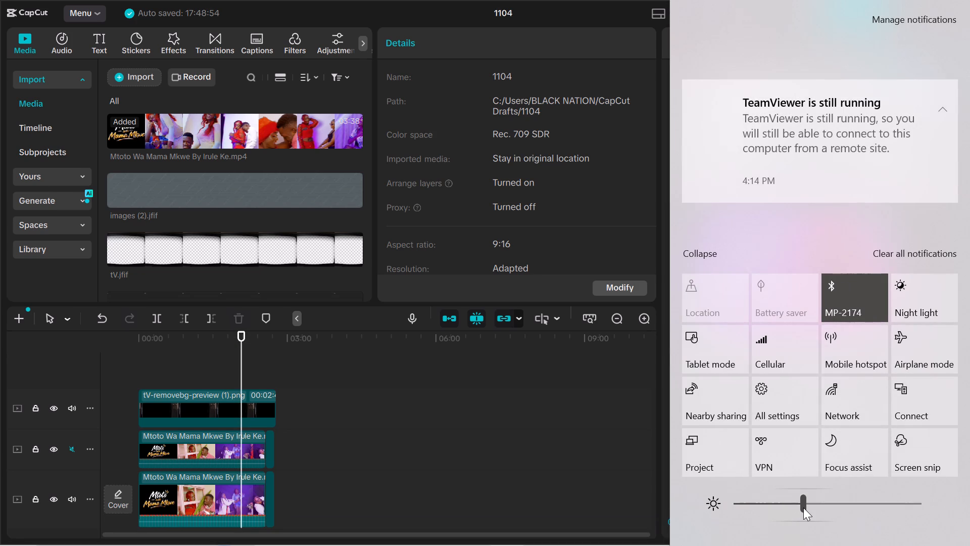
click(814, 510)
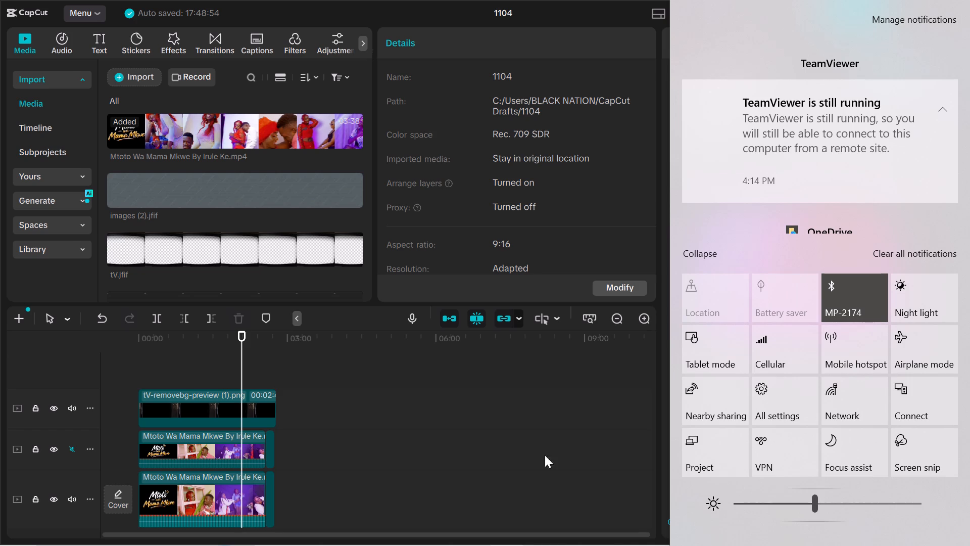
click(509, 461)
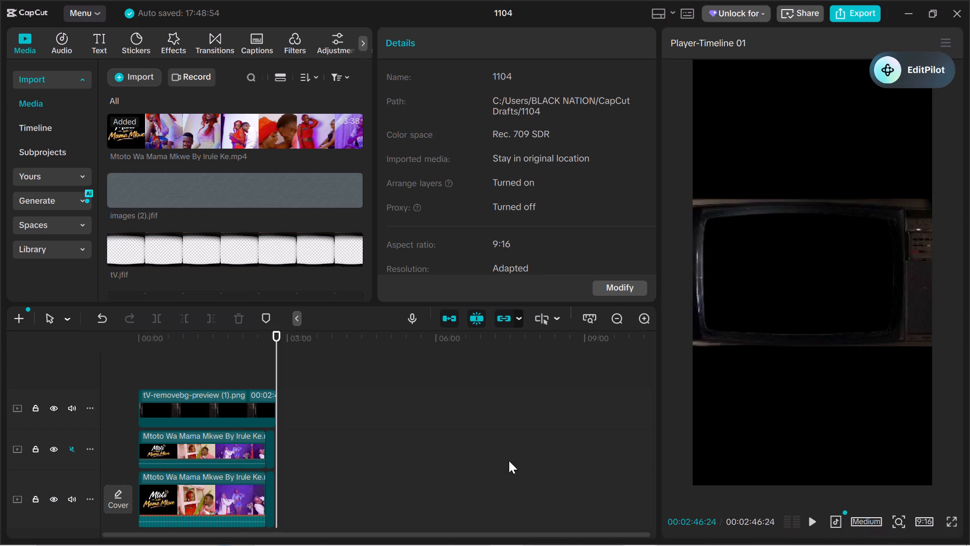
Play the TV-frame video from near the start of the timeline.
click(145, 333)
key(space)
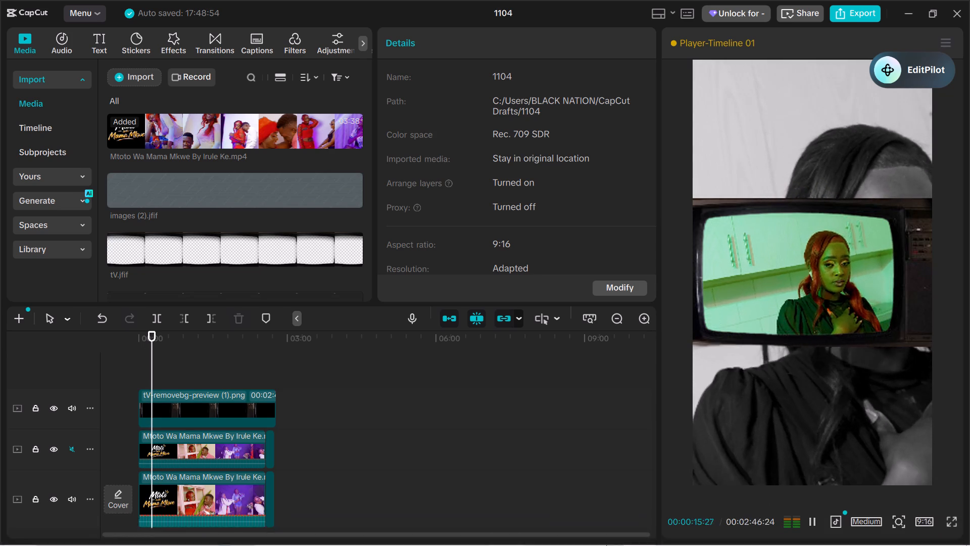
Switch to Chrome and replace the image search with "frames in a green screen".
click(670, 528)
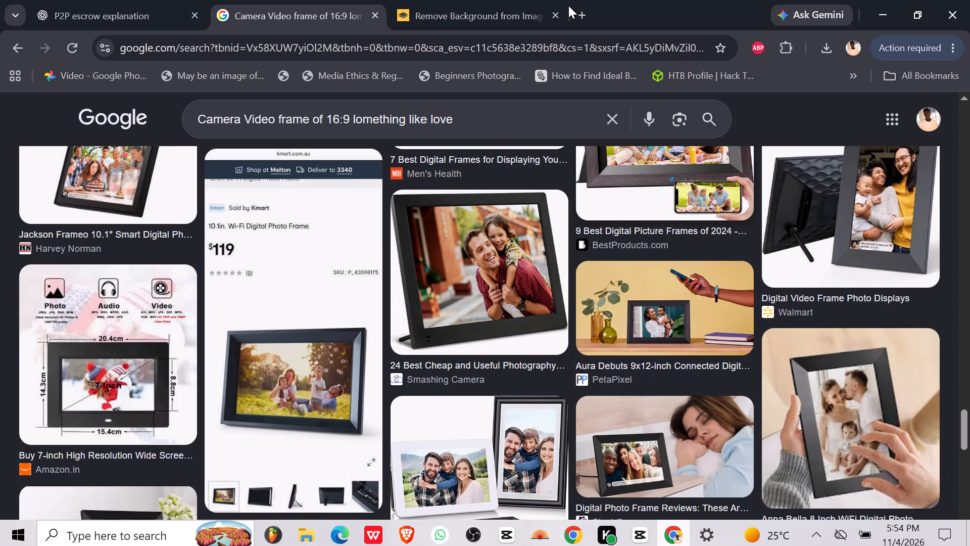
click(604, 114)
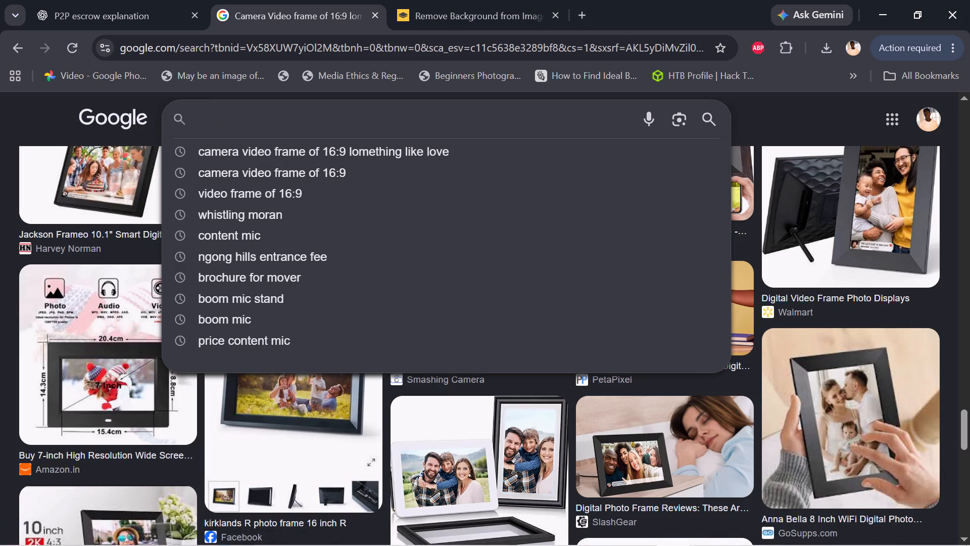
key(f)
text(rames in a green screen)
key(Return)
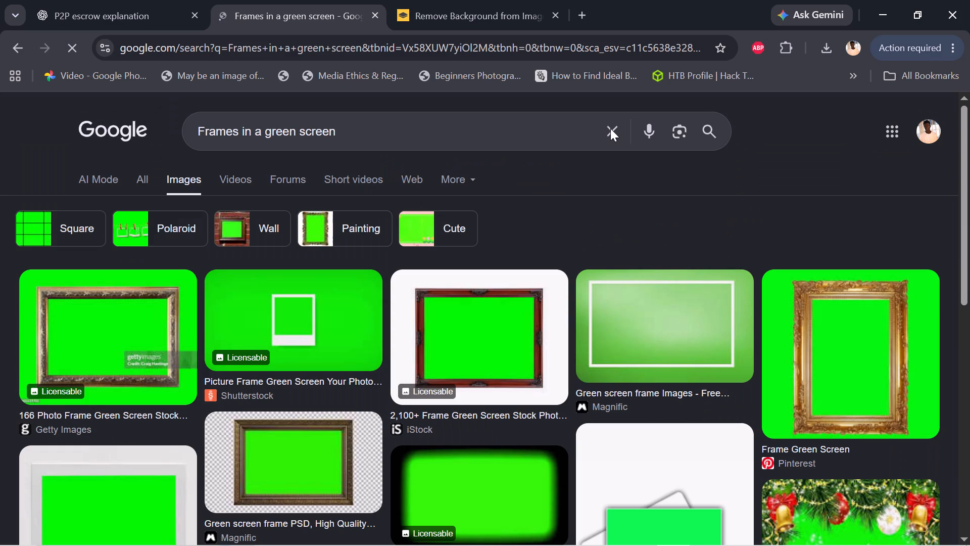
Refine the image search to "Frames in a green screen for video".
click(412, 125)
key(space)
text(fo)
text(r vi)
text(deo)
key(Return)
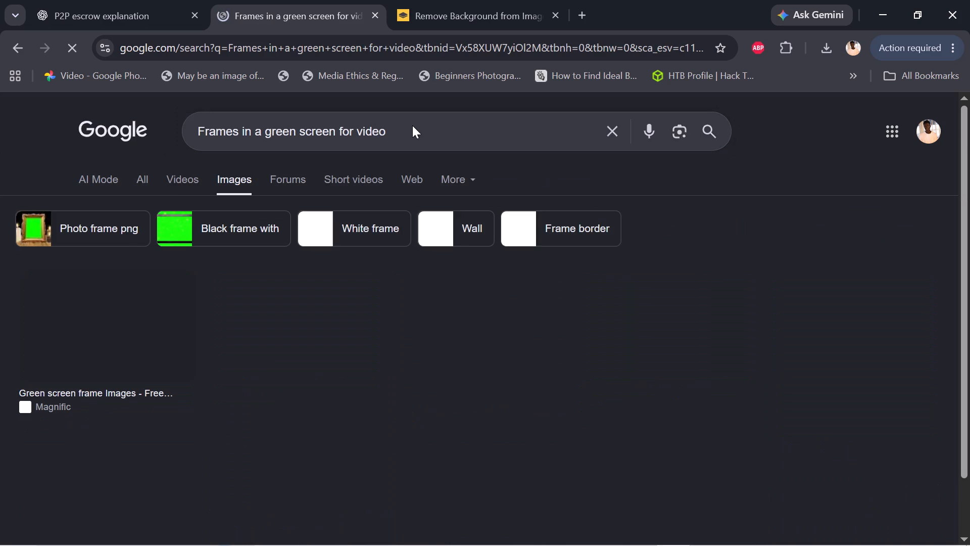
Look through the green screen frame images for one that suits the video overlay.
scroll(455, 346, down, 4)
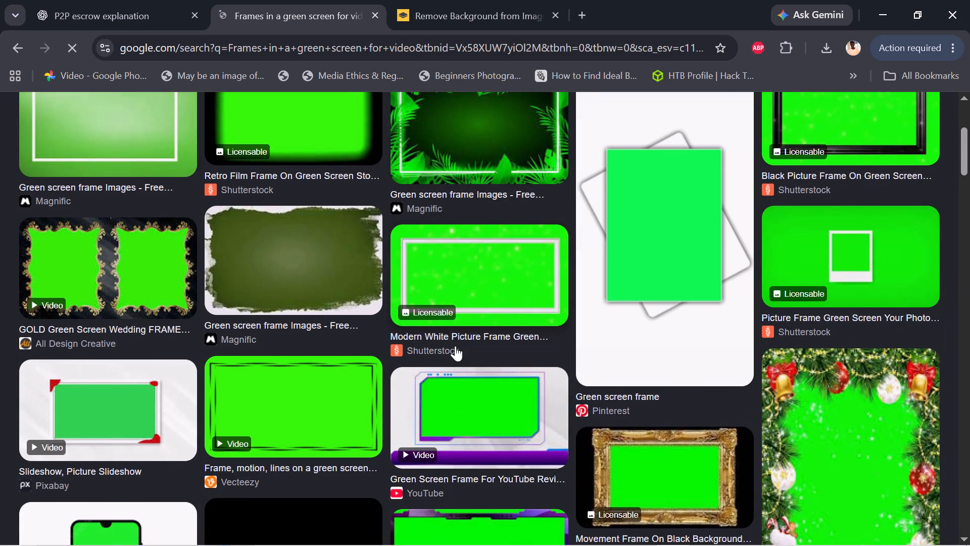
scroll(455, 346, down, 3)
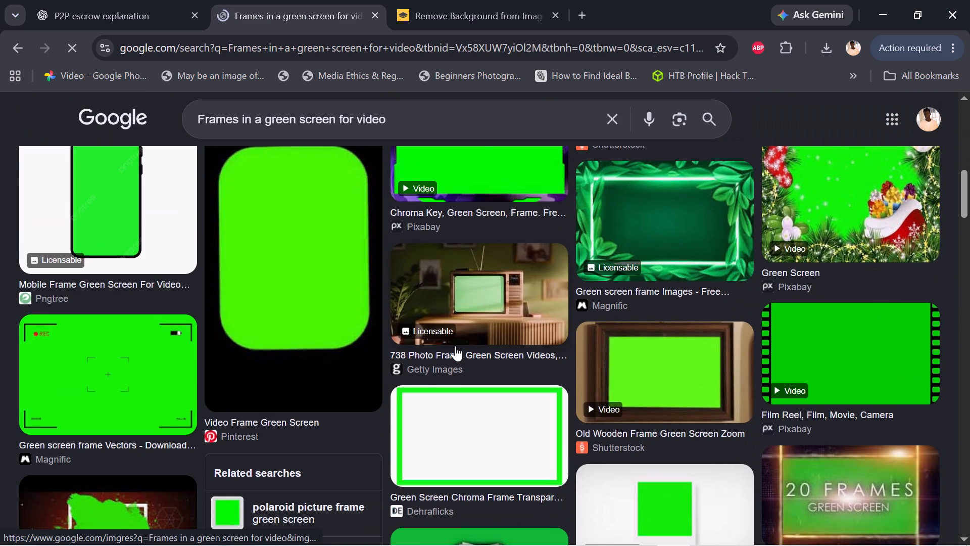
scroll(459, 311, down, 2)
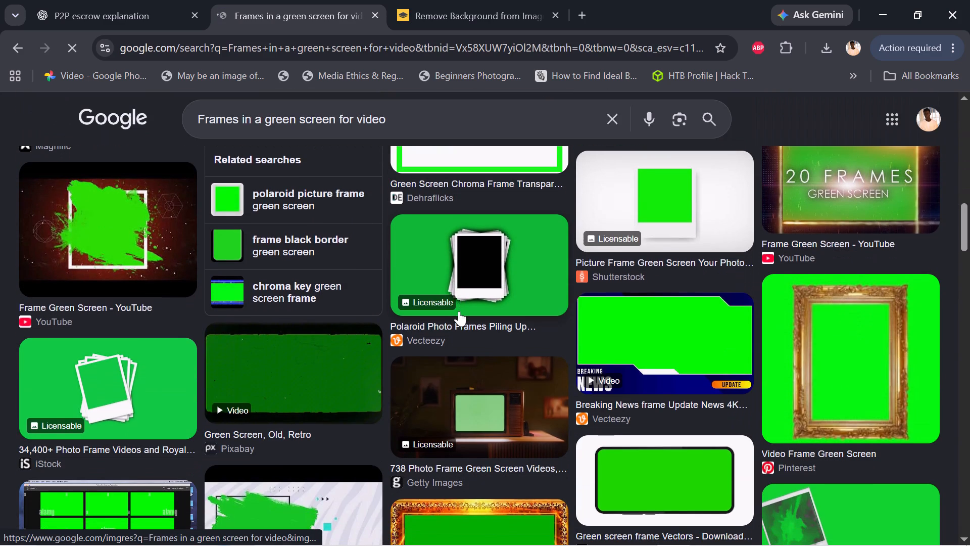
scroll(459, 311, up, 1)
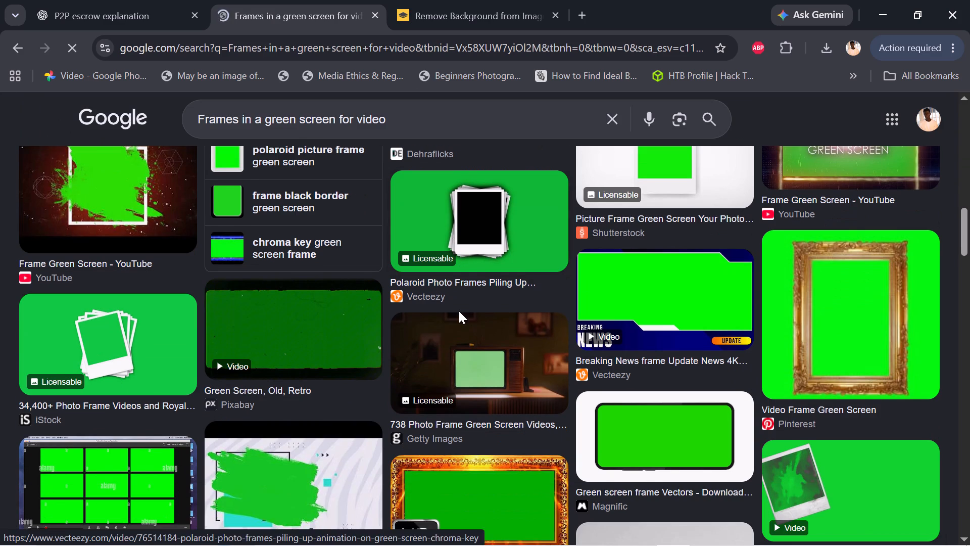
scroll(459, 311, up, 1)
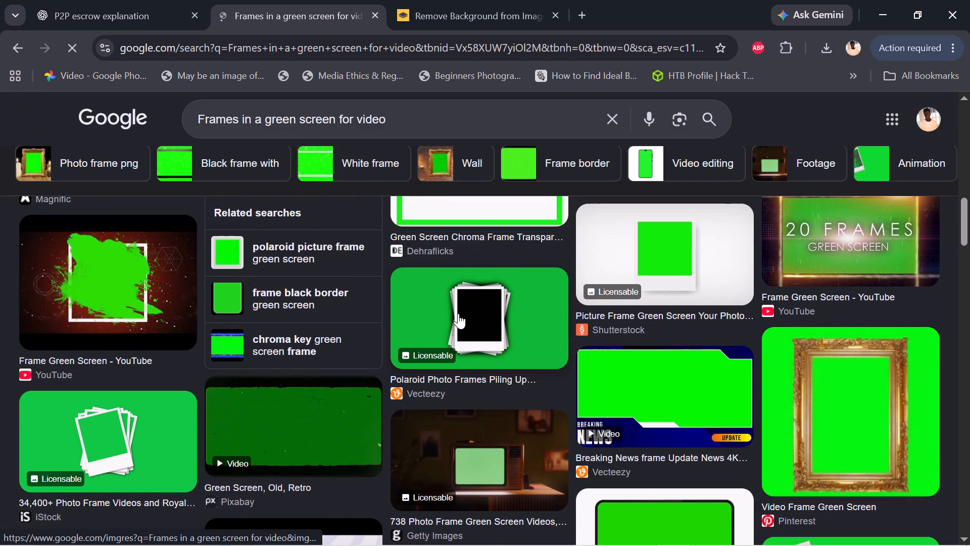
scroll(458, 313, down, 2)
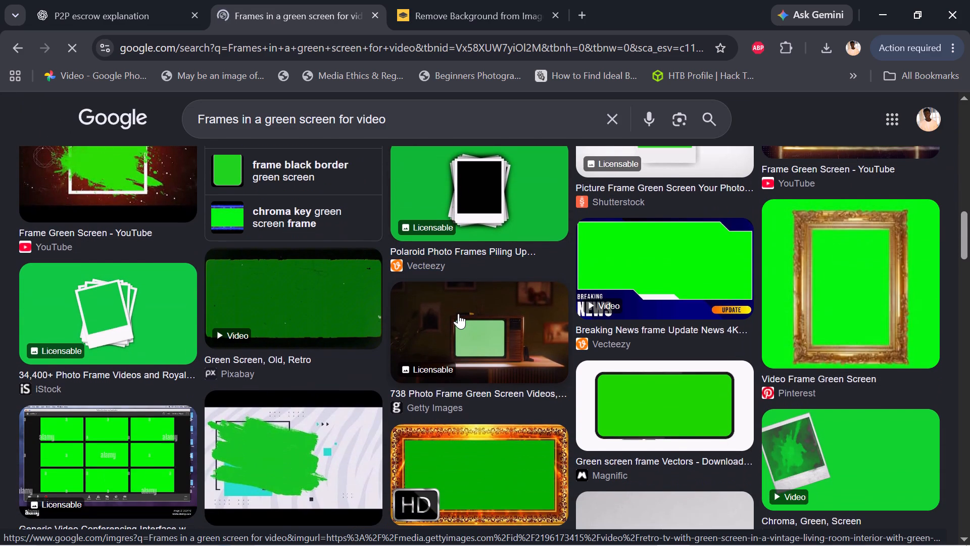
scroll(458, 313, down, 2)
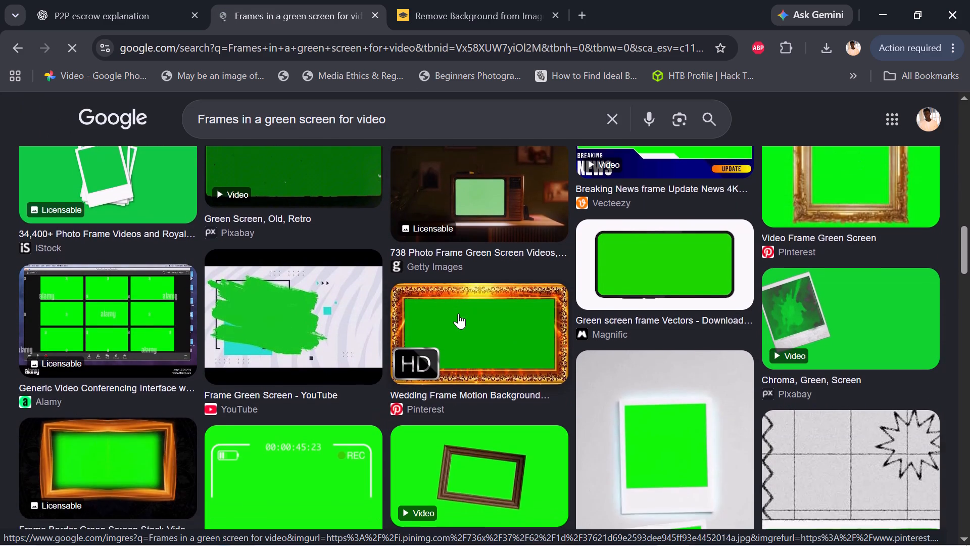
scroll(458, 313, down, 2)
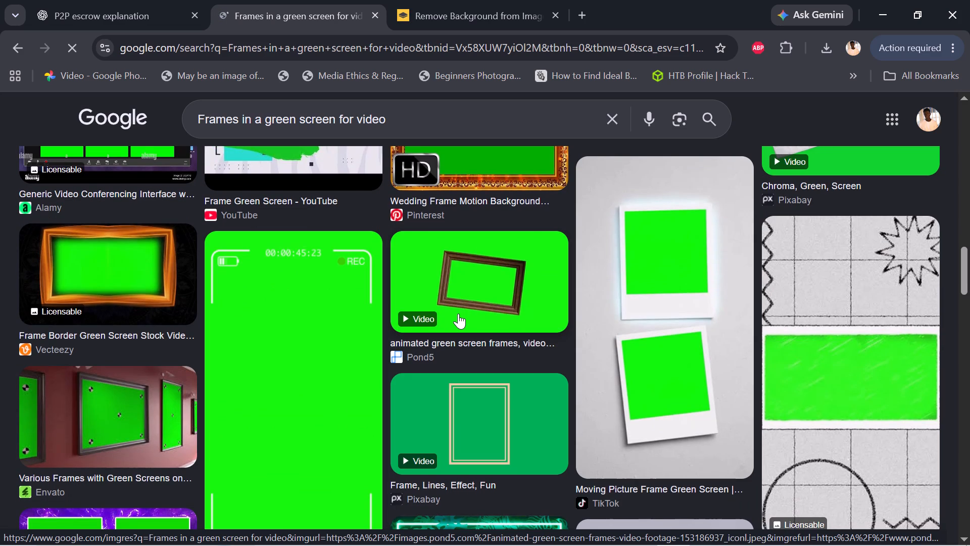
Save the Envato "Various Frames with Green Screens" image to the Downloads folder.
right_click(161, 404)
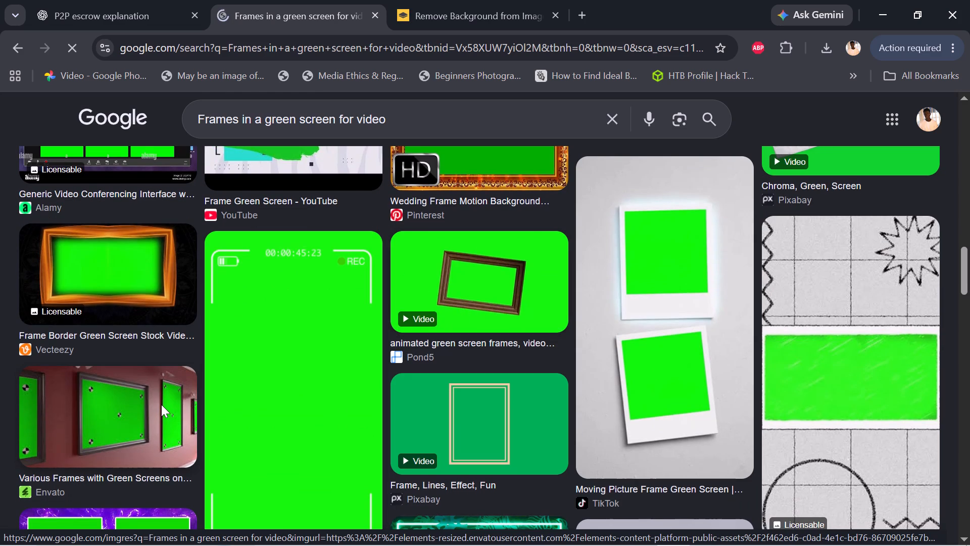
click(225, 257)
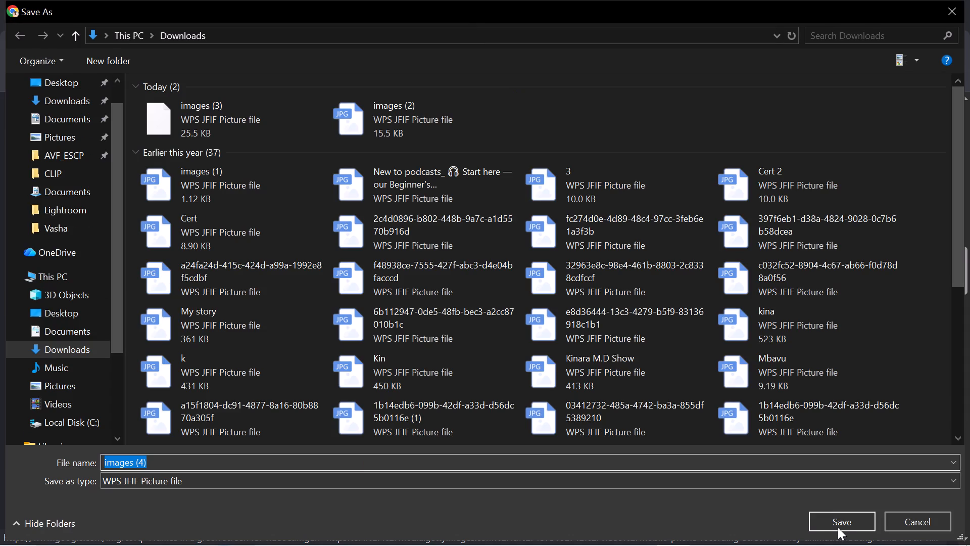
click(838, 527)
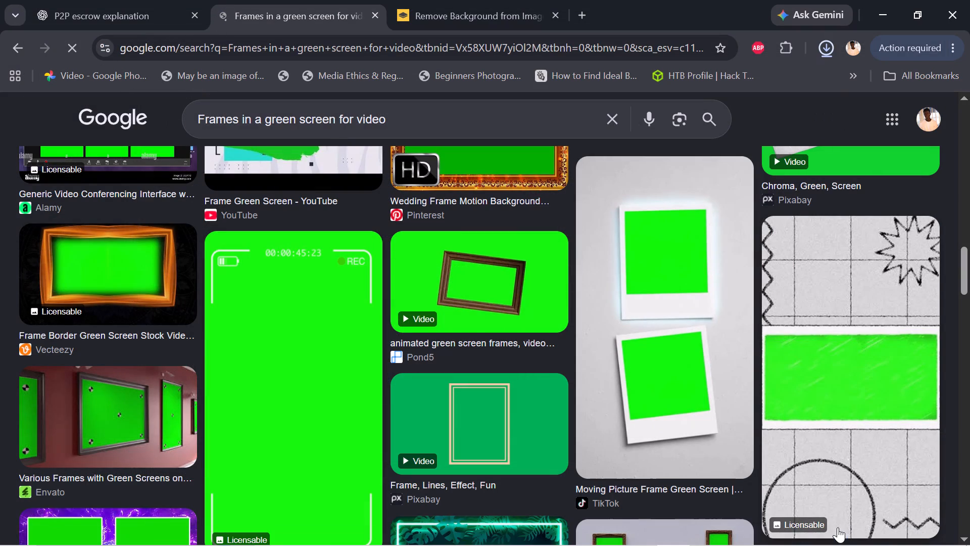
Save the TikTok "Moving Picture Frame Green Screen" image of two polaroid frames to the Downloads folder.
scroll(726, 341, down, 1)
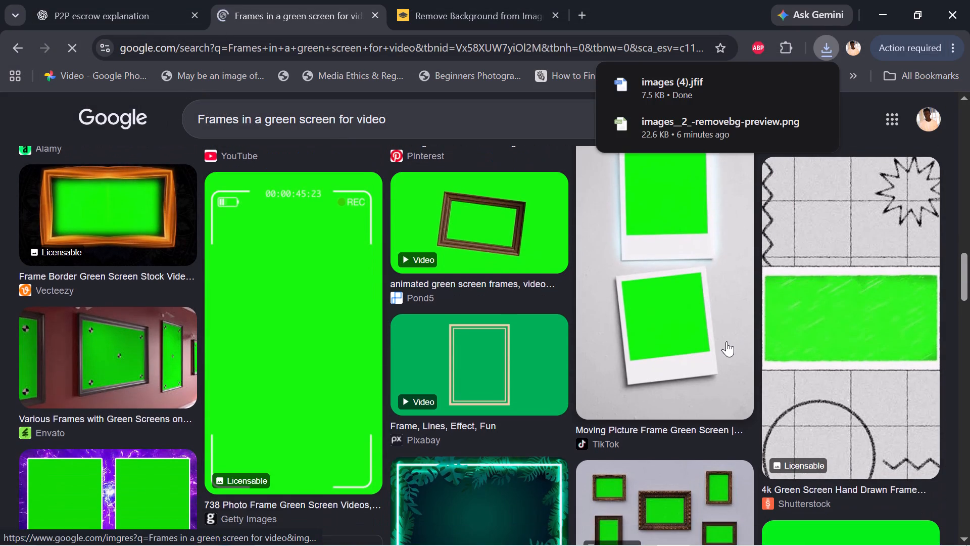
right_click(726, 341)
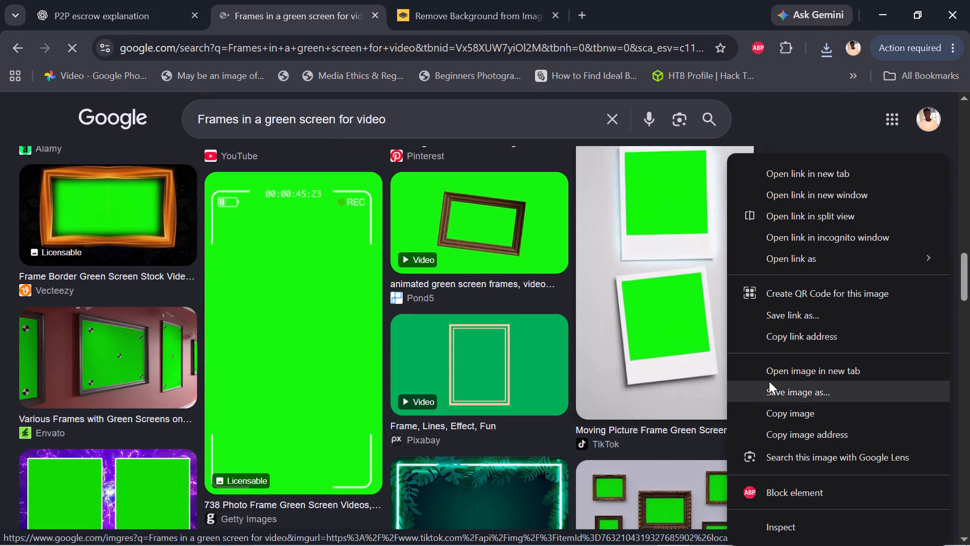
click(769, 394)
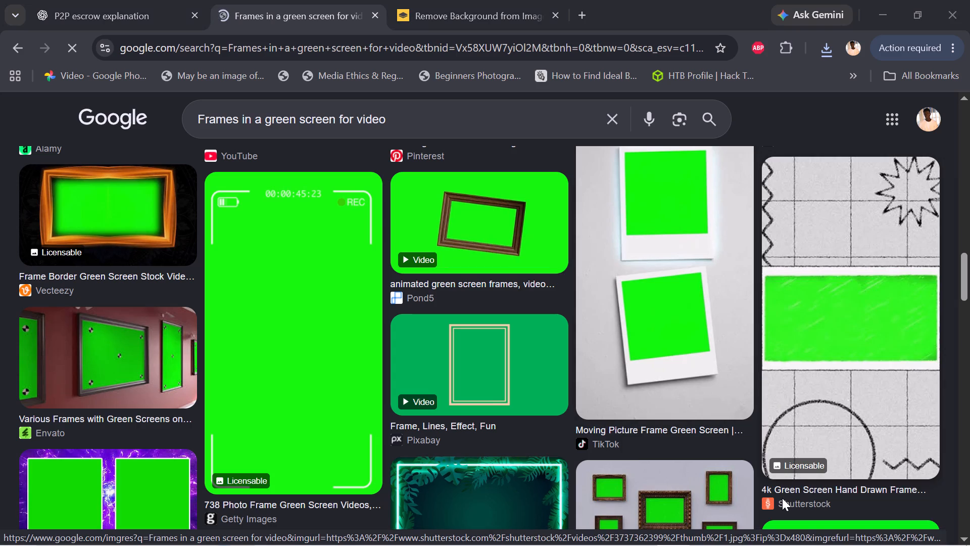
click(819, 523)
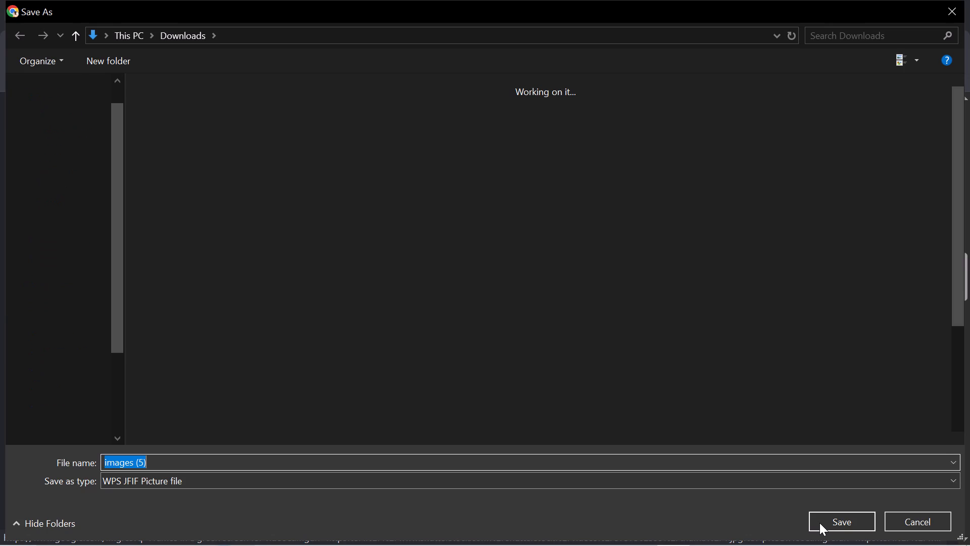
Look through more of the green screen frame image results for another frame that suits the video.
scroll(584, 357, down, 4)
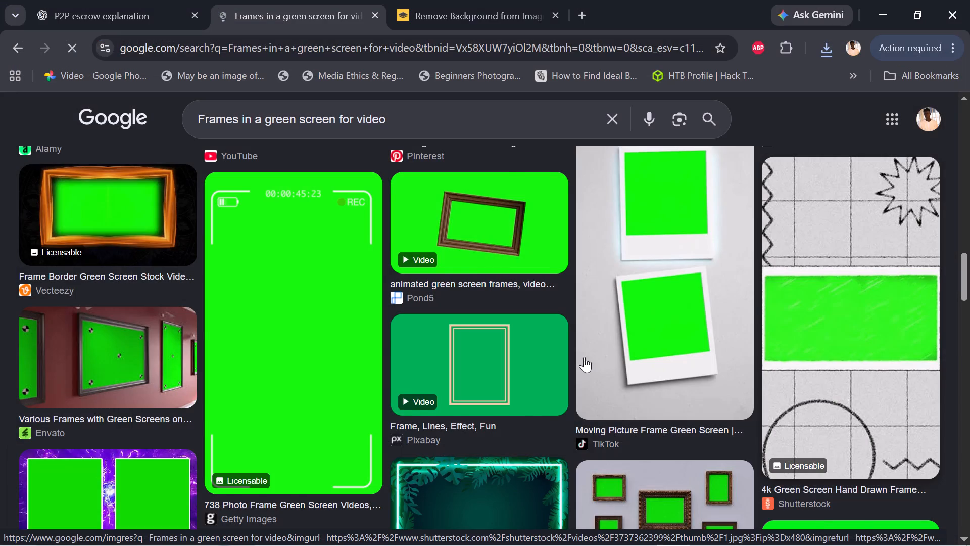
scroll(584, 357, down, 4)
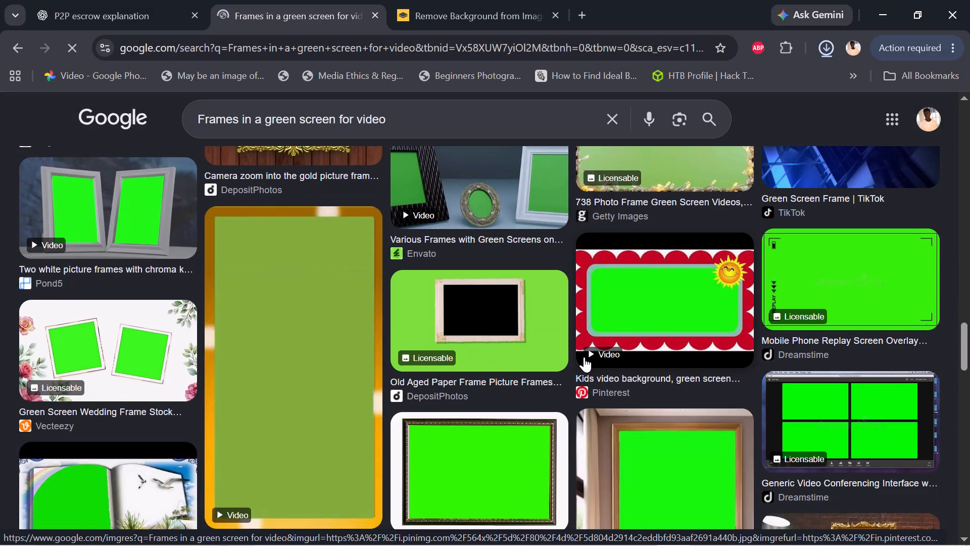
scroll(584, 357, down, 3)
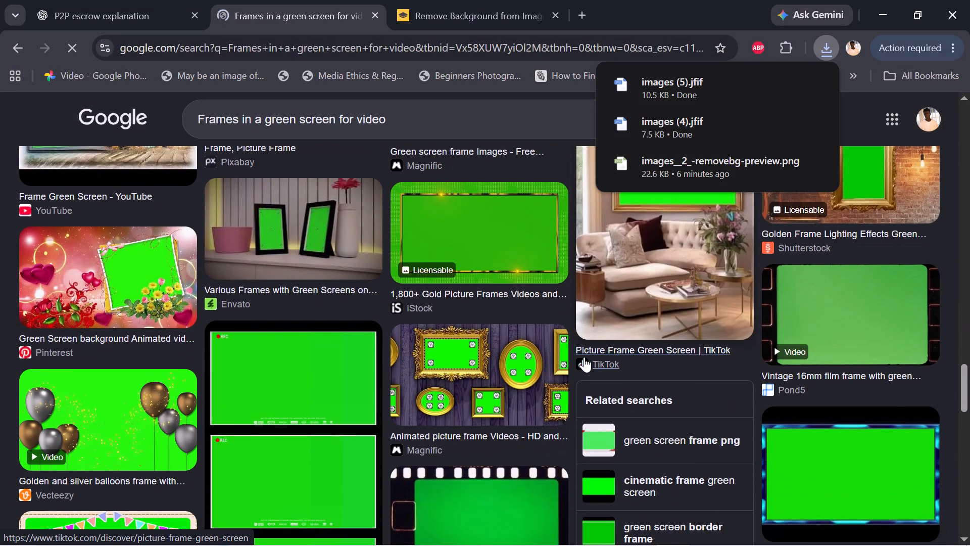
scroll(584, 357, down, 4)
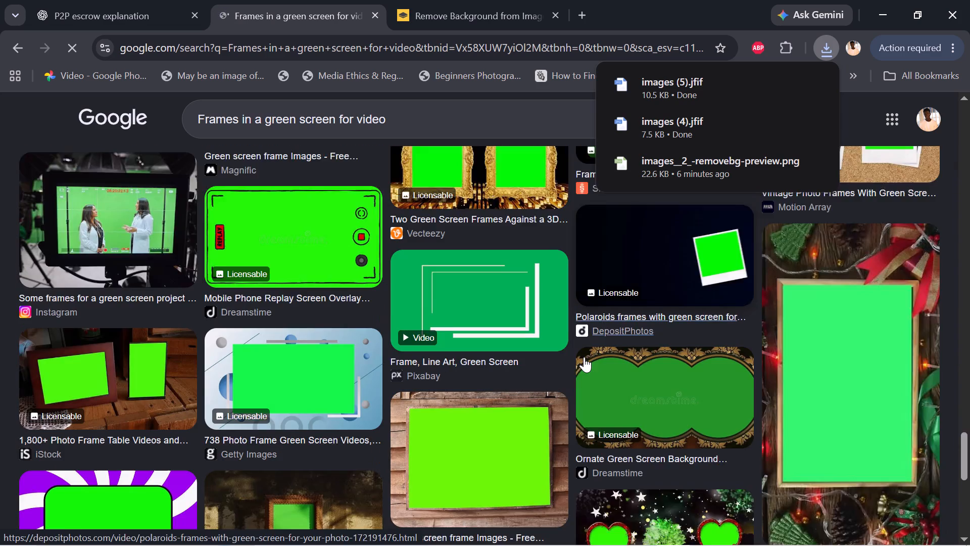
scroll(584, 357, up, 1)
scroll(584, 357, down, 3)
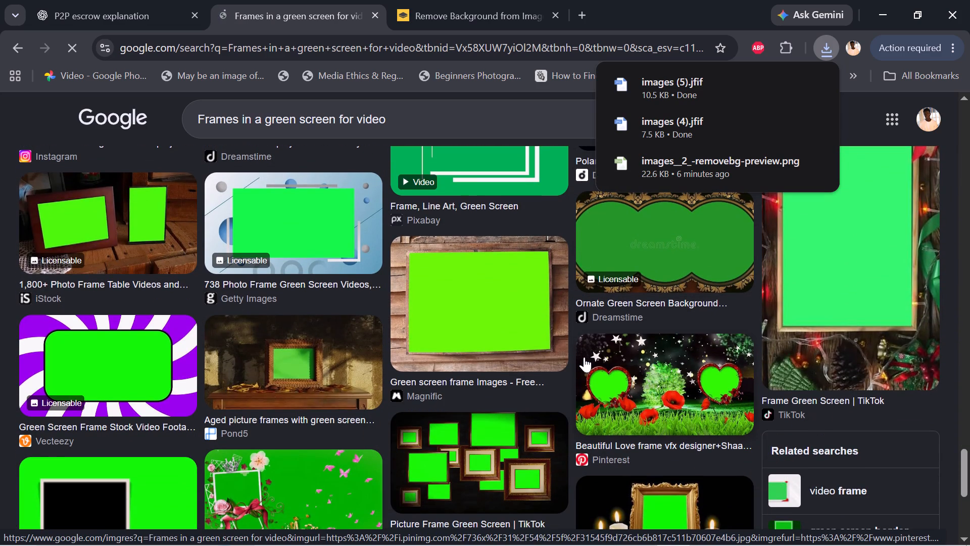
scroll(584, 357, down, 1)
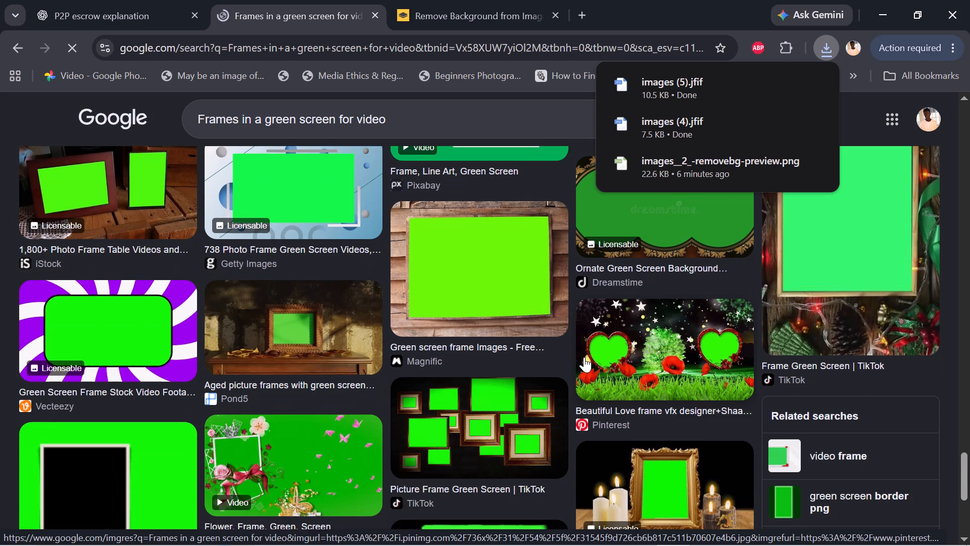
scroll(584, 357, up, 2)
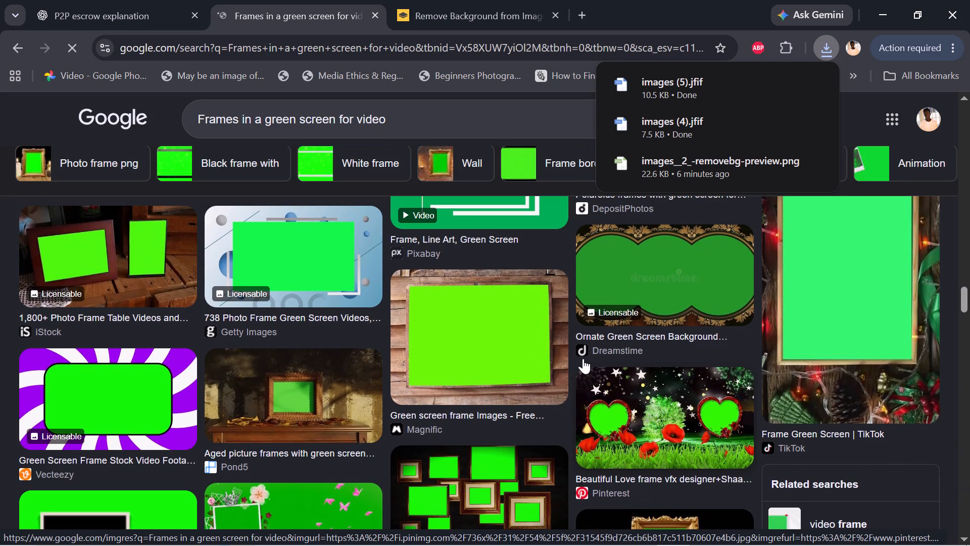
scroll(583, 358, down, 1)
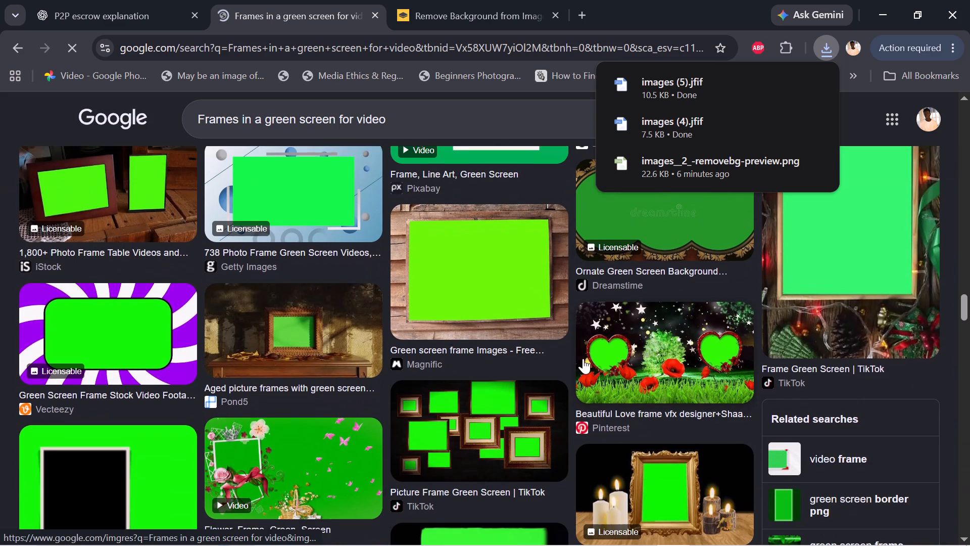
scroll(583, 358, down, 1)
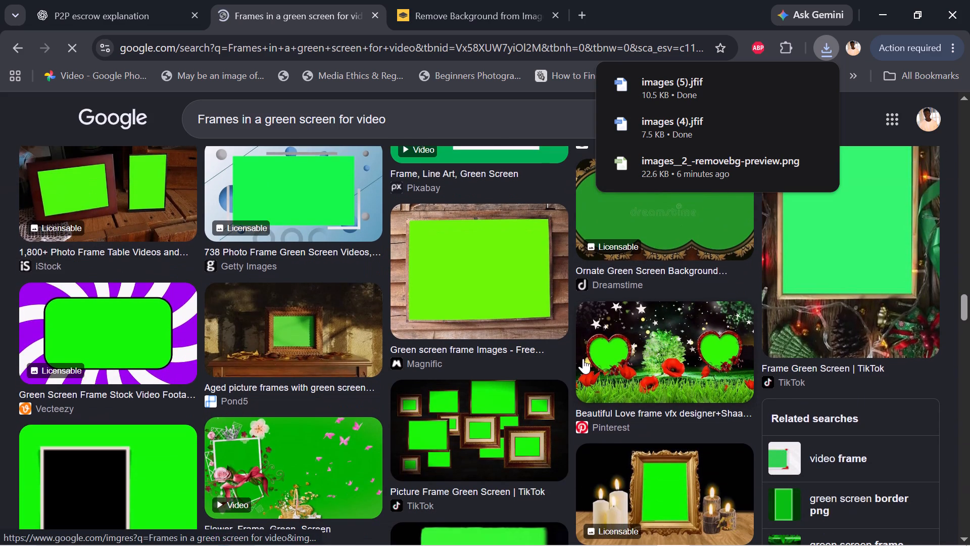
scroll(508, 430, down, 1)
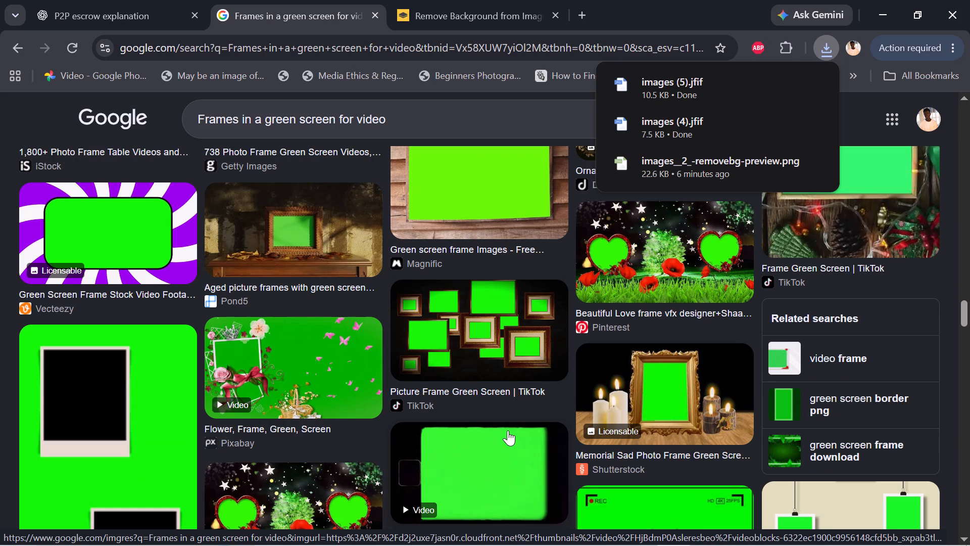
scroll(508, 430, down, 2)
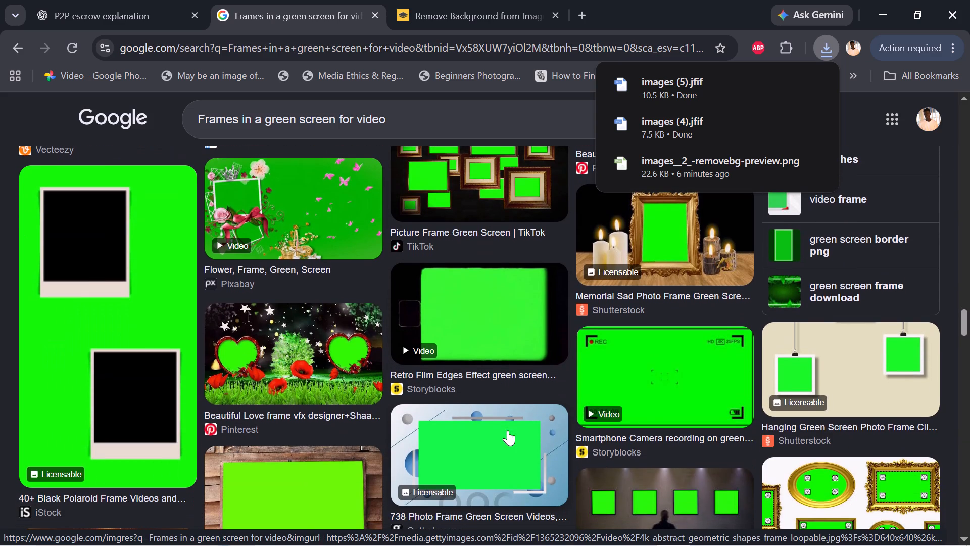
scroll(508, 430, down, 1)
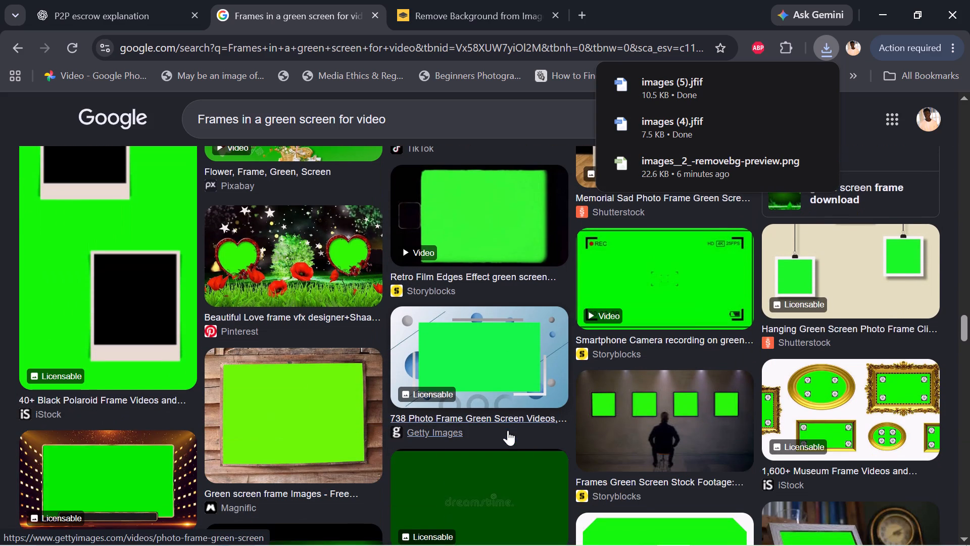
scroll(508, 430, up, 2)
scroll(504, 402, down, 2)
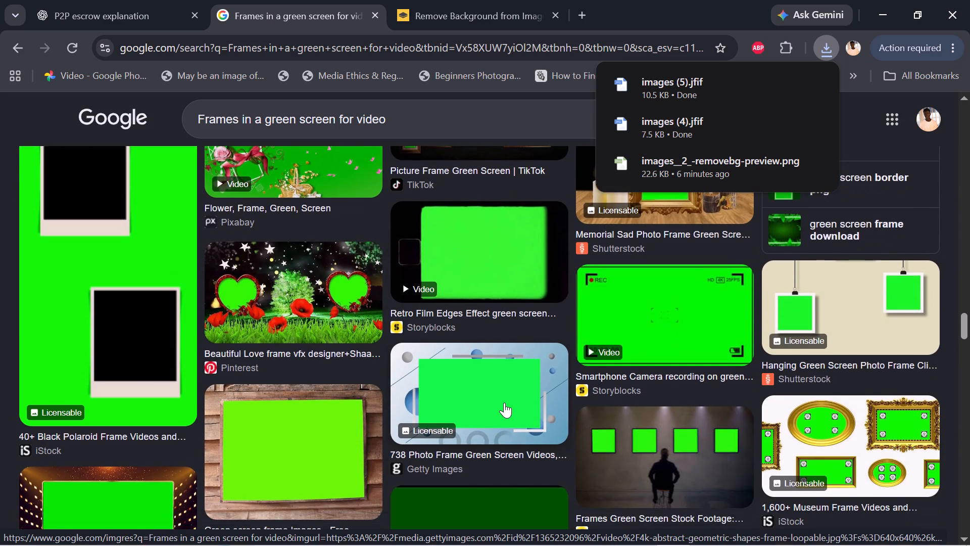
scroll(504, 402, down, 3)
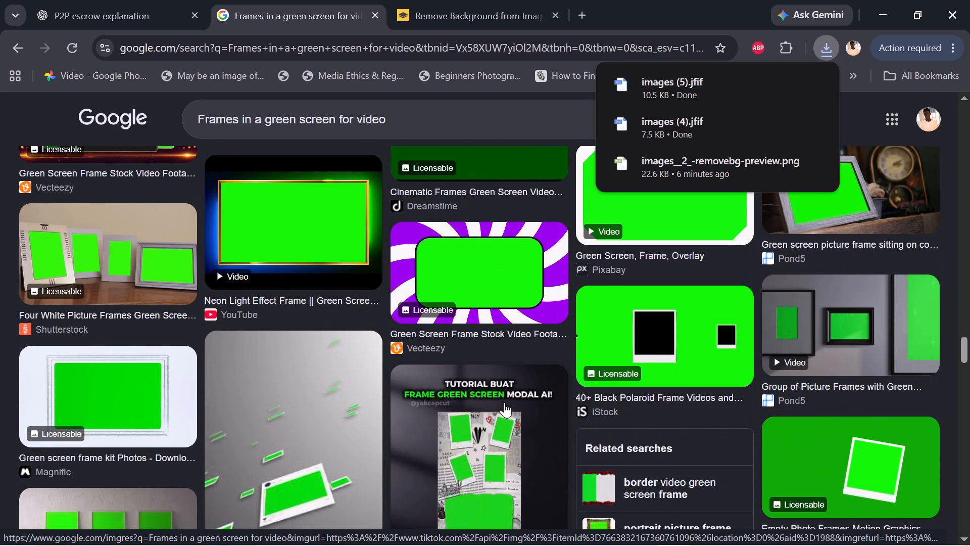
scroll(504, 402, down, 2)
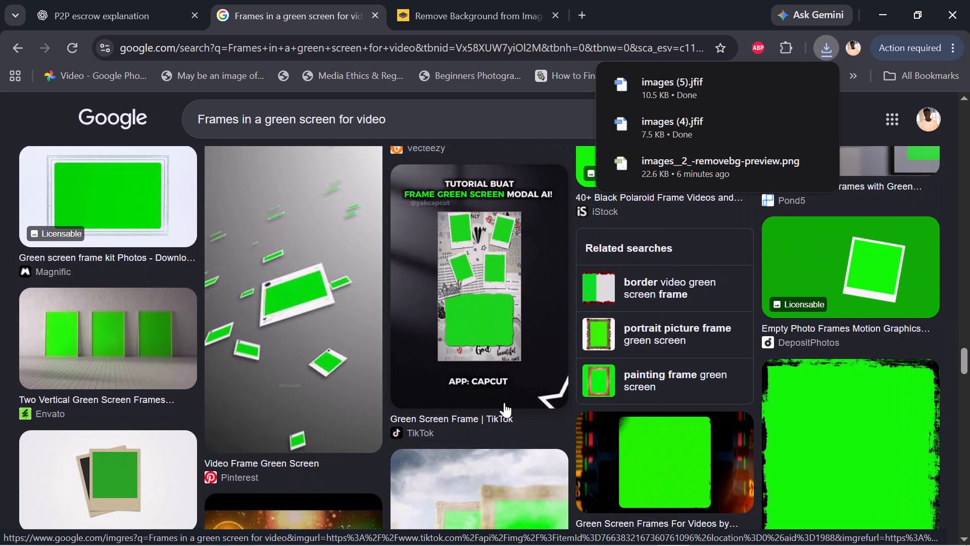
scroll(504, 402, down, 2)
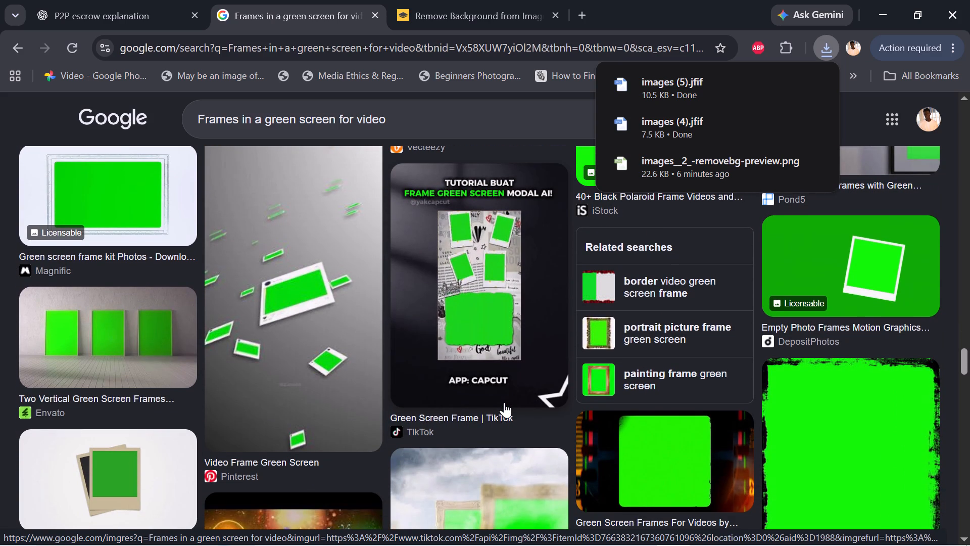
scroll(504, 402, down, 1)
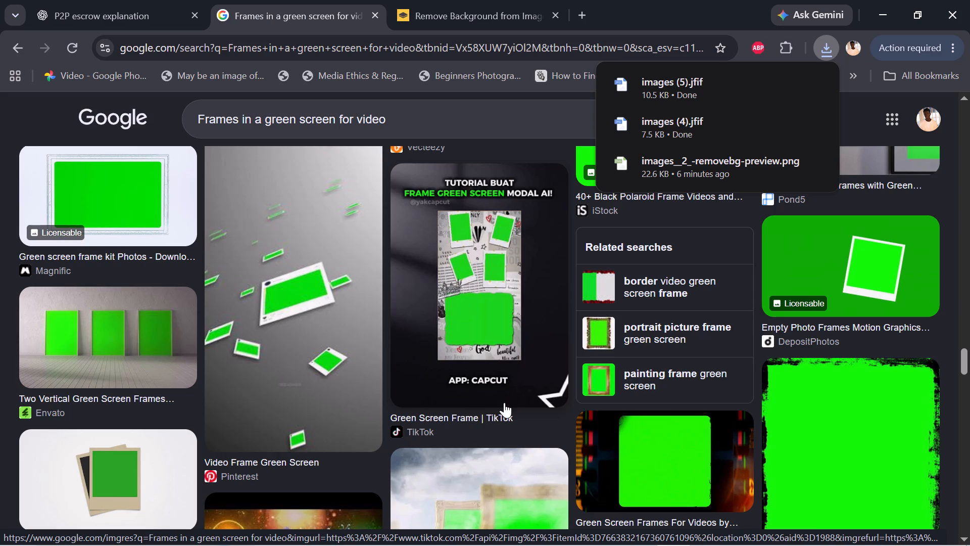
scroll(504, 402, down, 1)
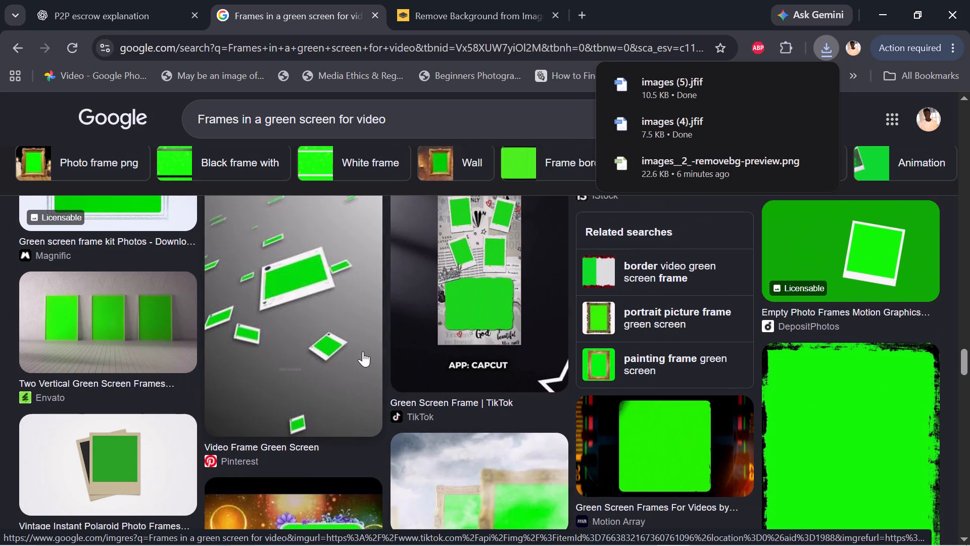
Save the Pinterest "Video Frame Green Screen" image of floating polaroid frames to the Downloads folder.
right_click(345, 351)
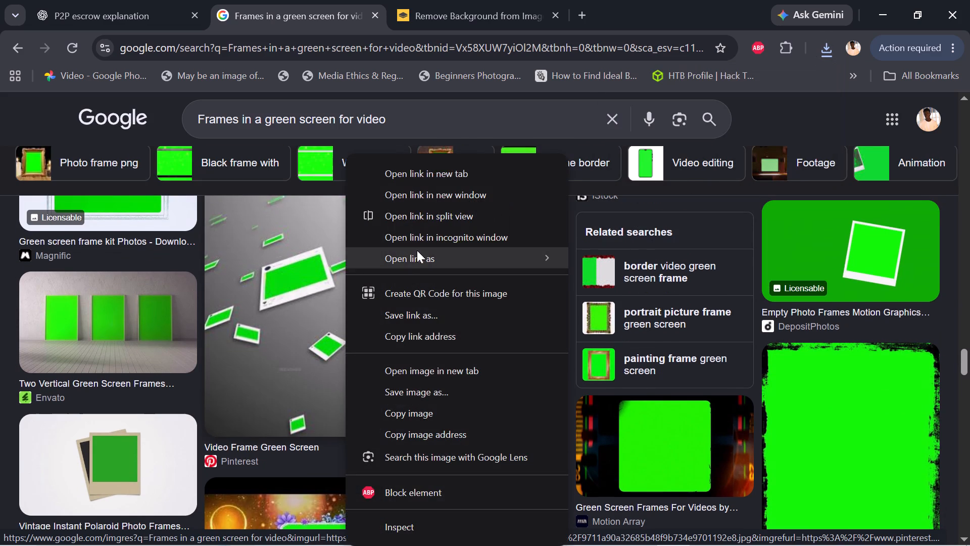
click(416, 390)
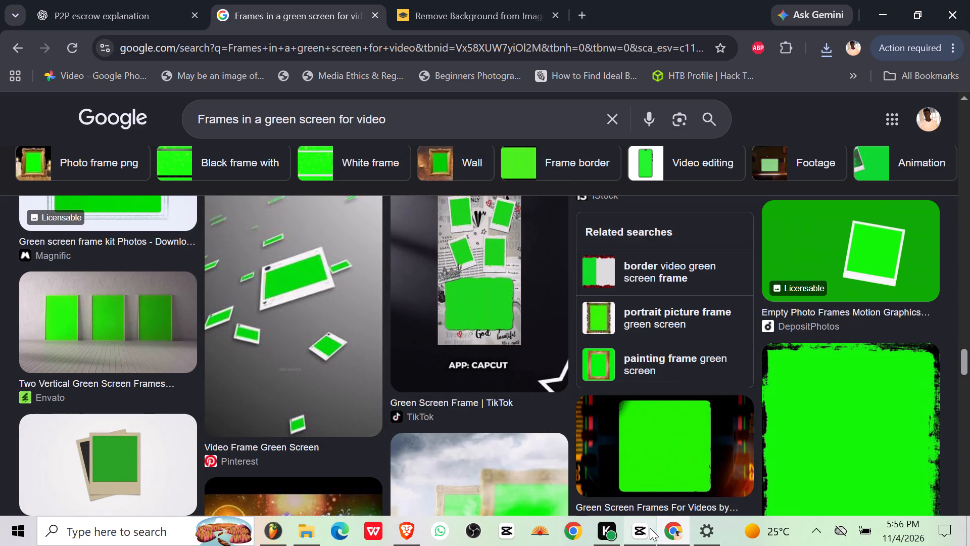
right_click(360, 332)
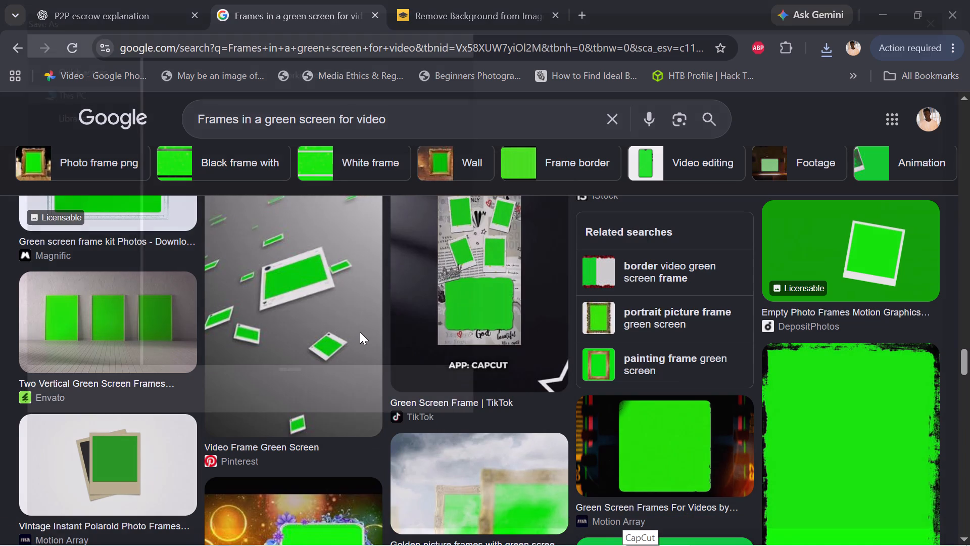
click(828, 529)
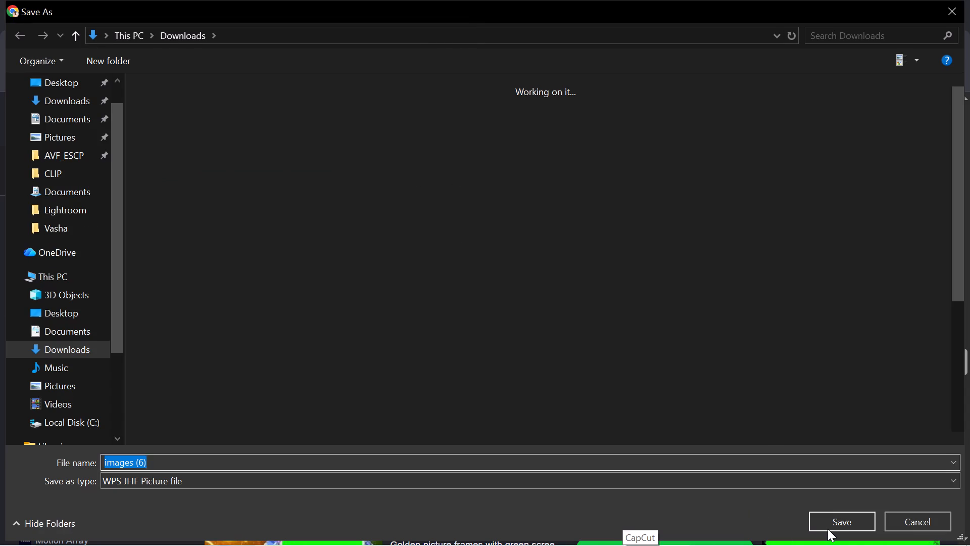
Look through the further green screen frame images for any other usable frame.
scroll(665, 495, down, 3)
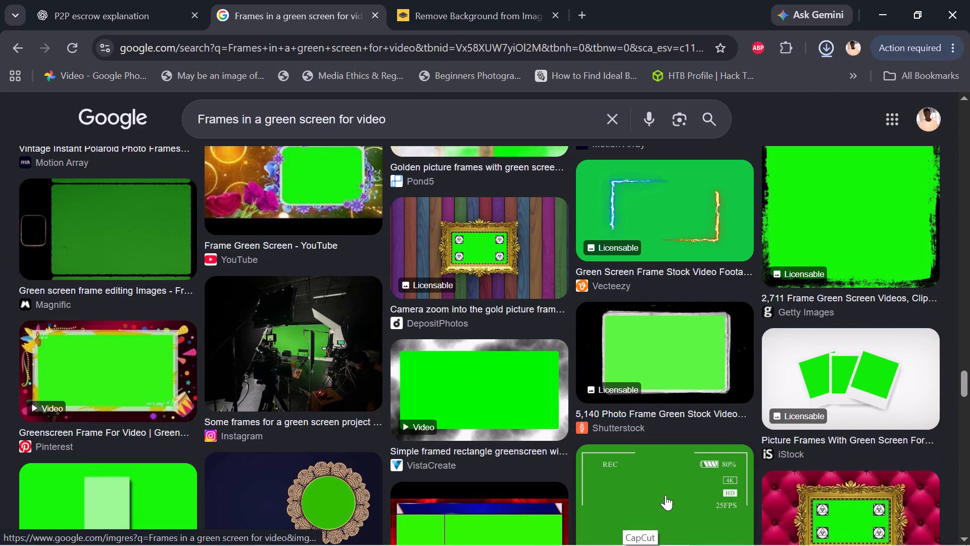
scroll(665, 495, down, 1)
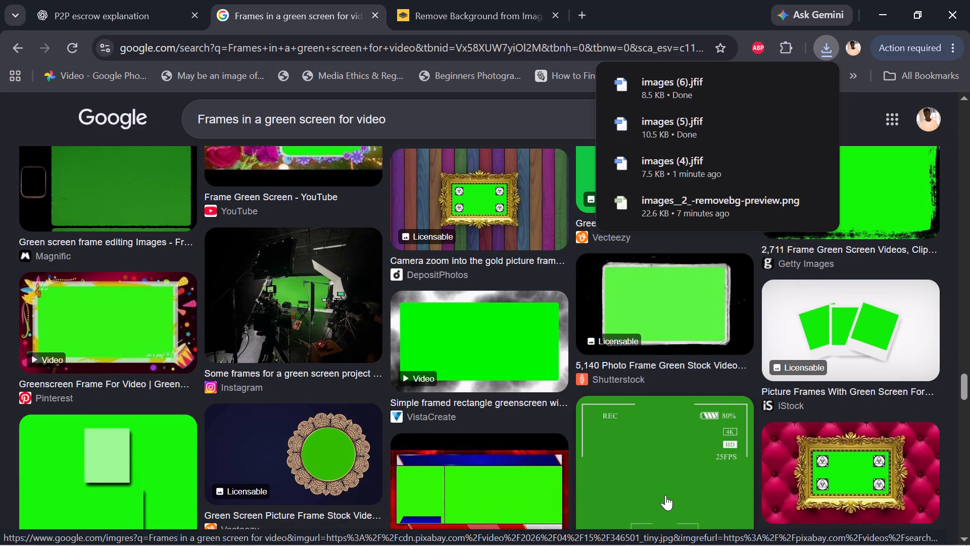
right_click(293, 272)
scroll(572, 478, down, 1)
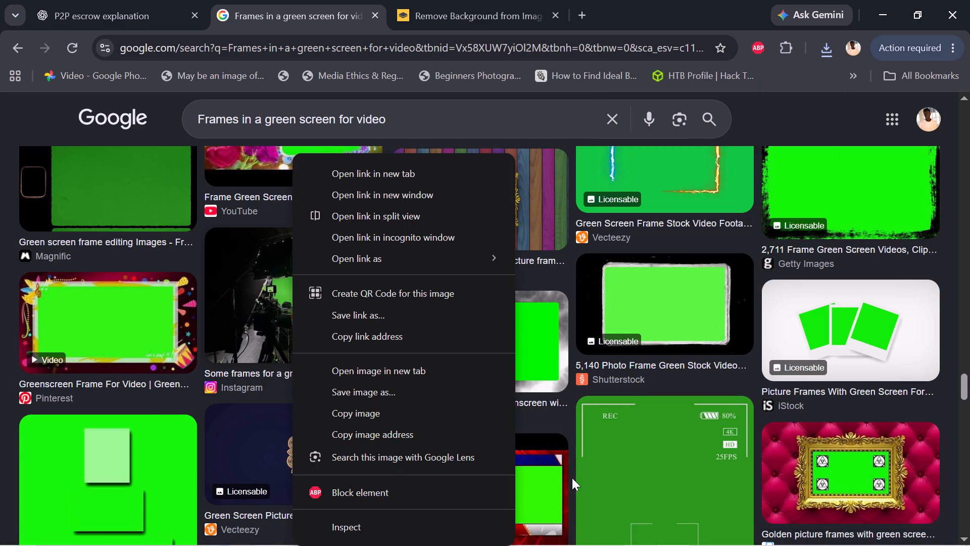
scroll(572, 478, down, 2)
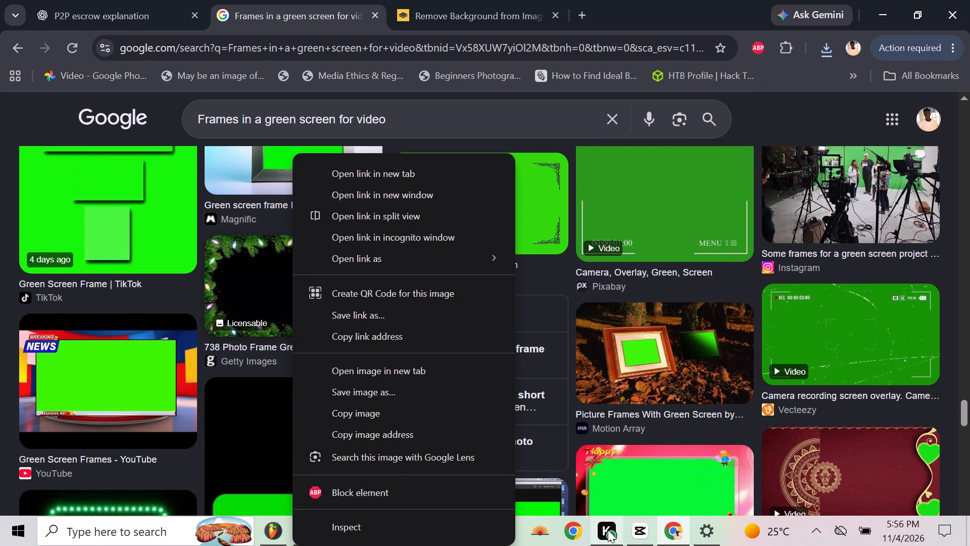
Switch to CapCut and return the playhead to the start of the music video timeline.
click(644, 534)
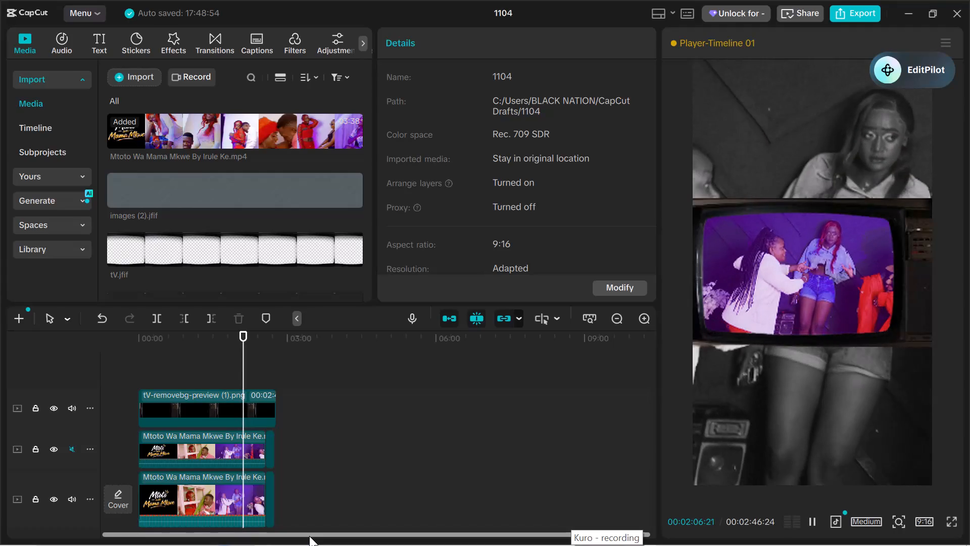
click(138, 340)
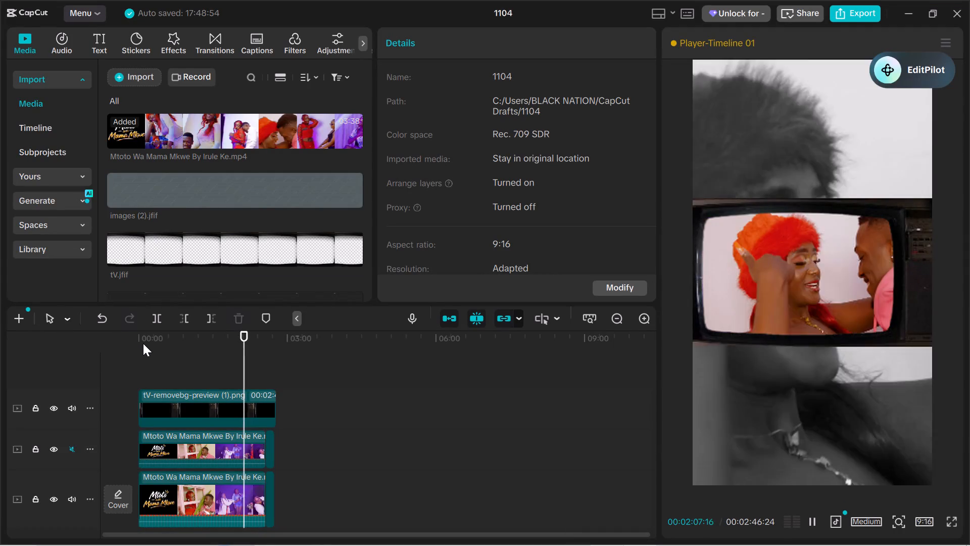
click(143, 343)
key(space)
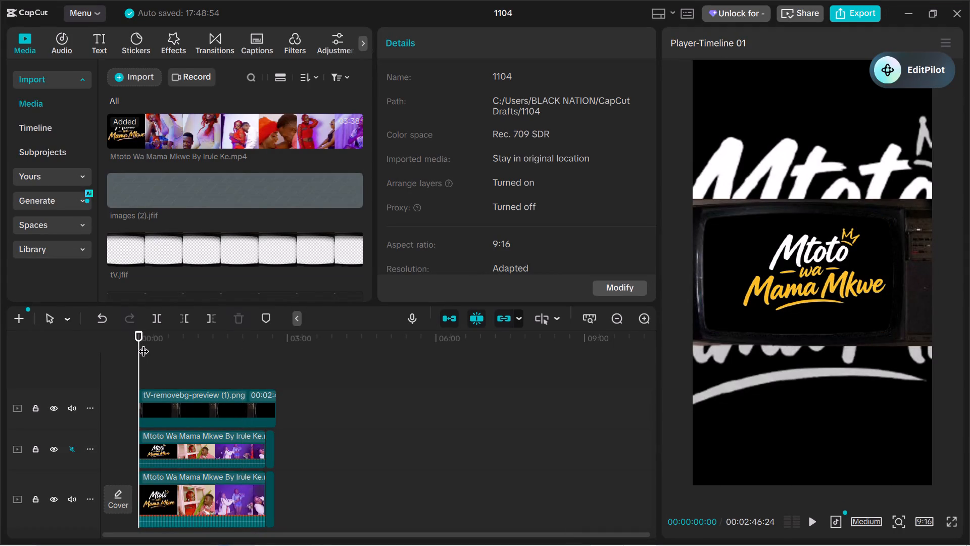
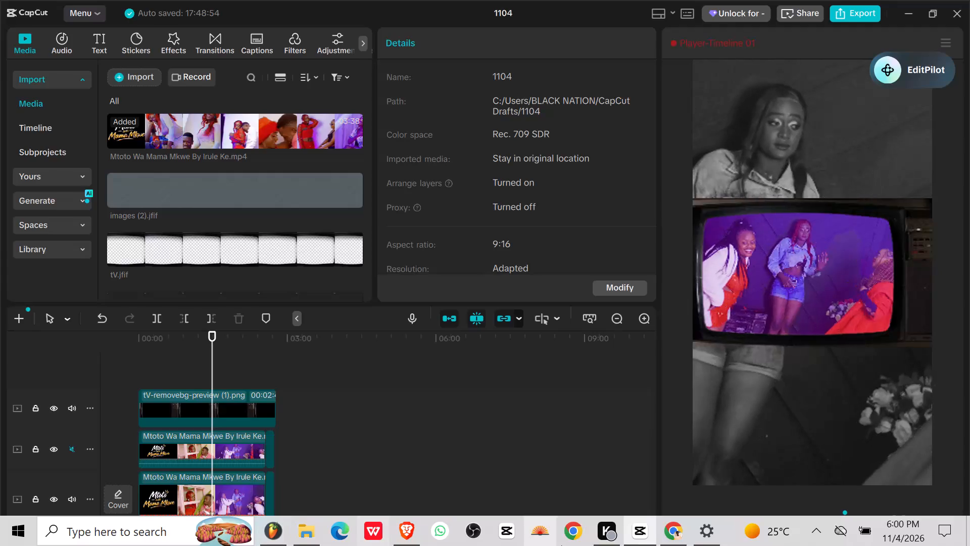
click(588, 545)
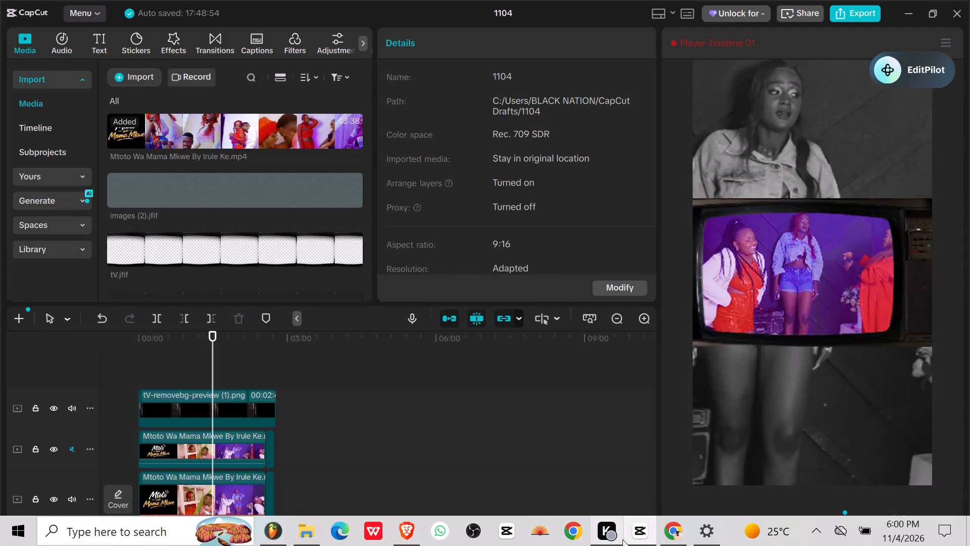
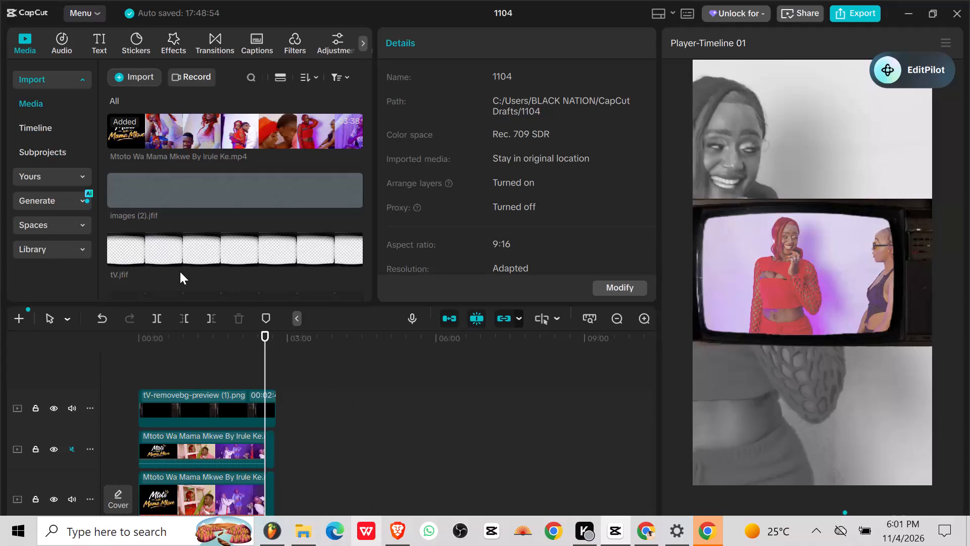
Play the timeline from a point near its beginning to preview the video inside the TV frame.
click(159, 331)
key(space)
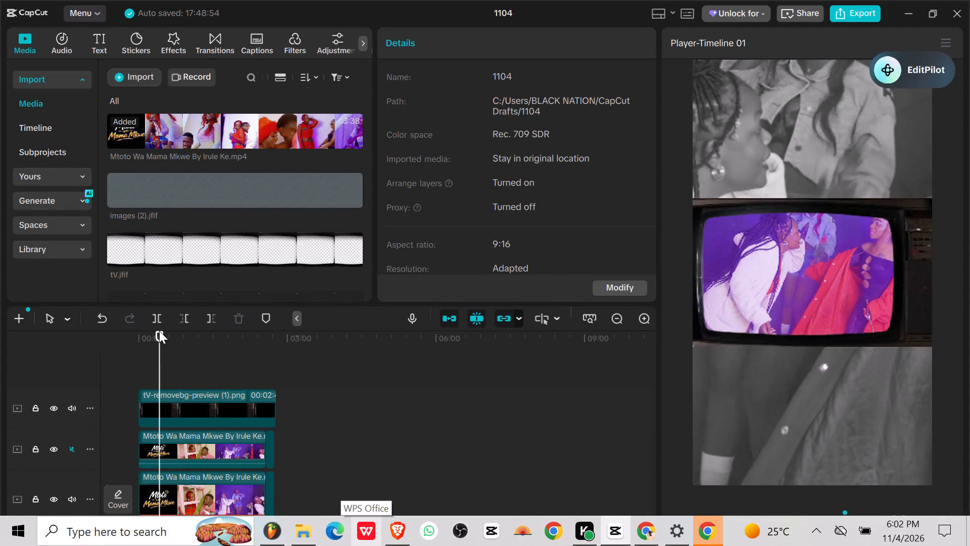
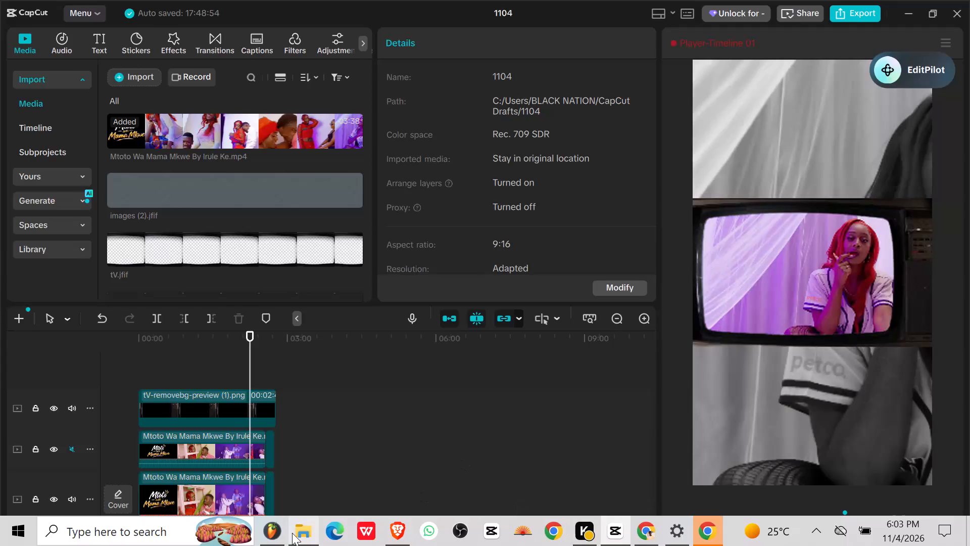
Switch to Brave, start playback of the TOP TIER GALORE 8 - DJ FESTA video on YouTube, and return to CapCut.
click(264, 524)
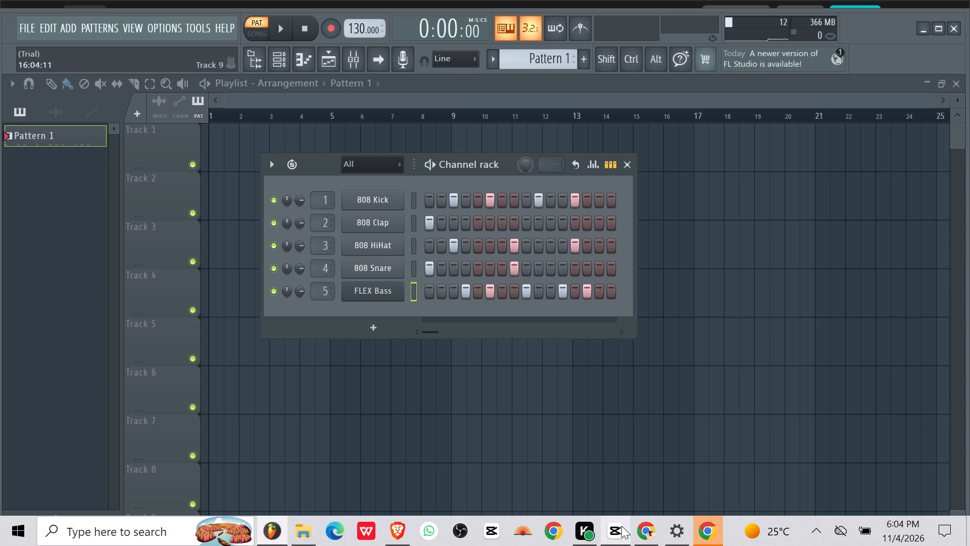
click(399, 541)
key(space)
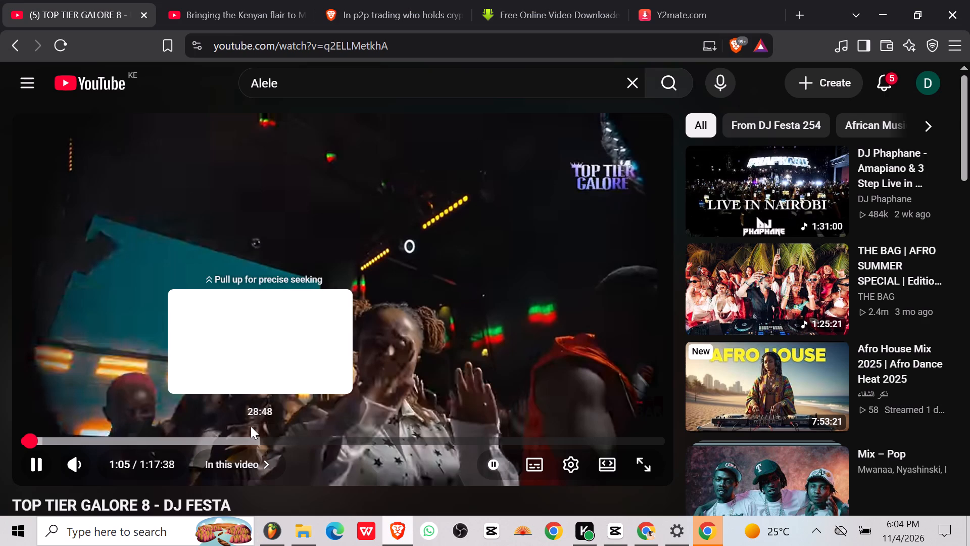
click(609, 537)
Mute the bottom Mtoto Wa Mama Mkwe video track and the TV frame overlay track.
click(71, 500)
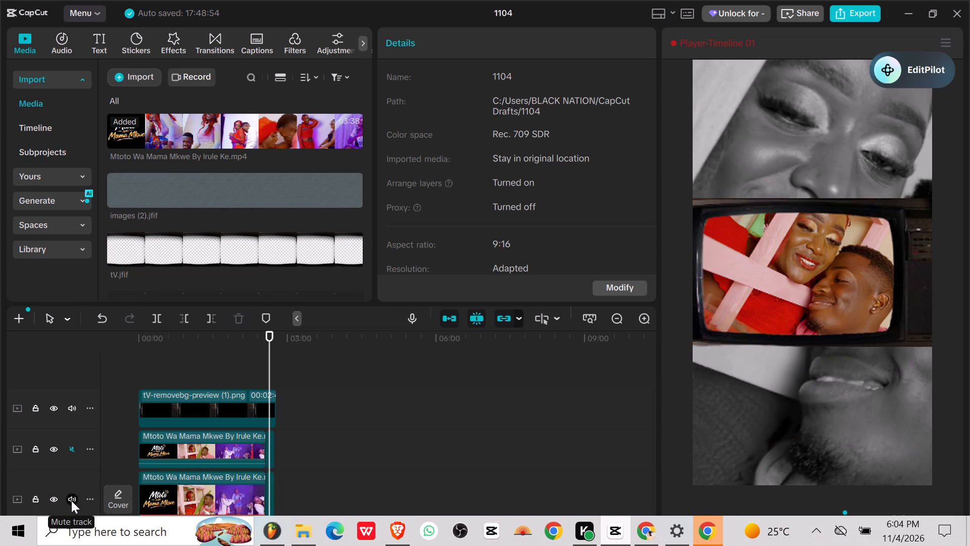
click(72, 406)
Play the timeline from its very beginning to preview the video inside the TV frame.
key(space)
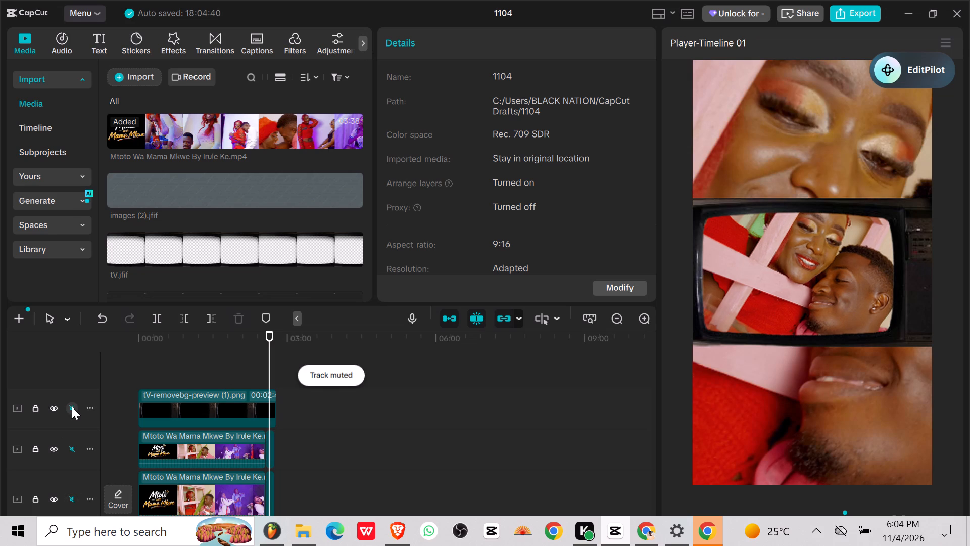
click(140, 342)
key(space)
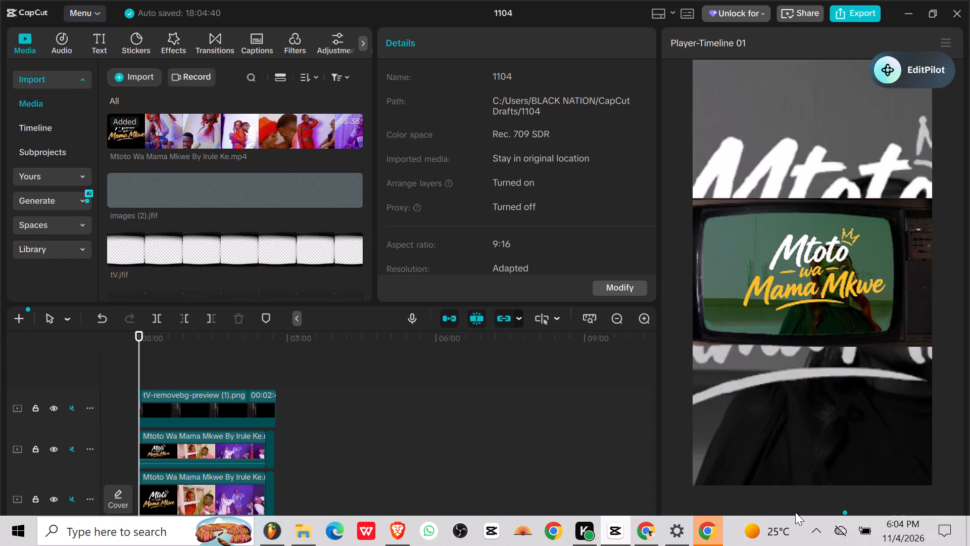
Raise the system volume of the headphones to 59.
click(818, 535)
click(791, 402)
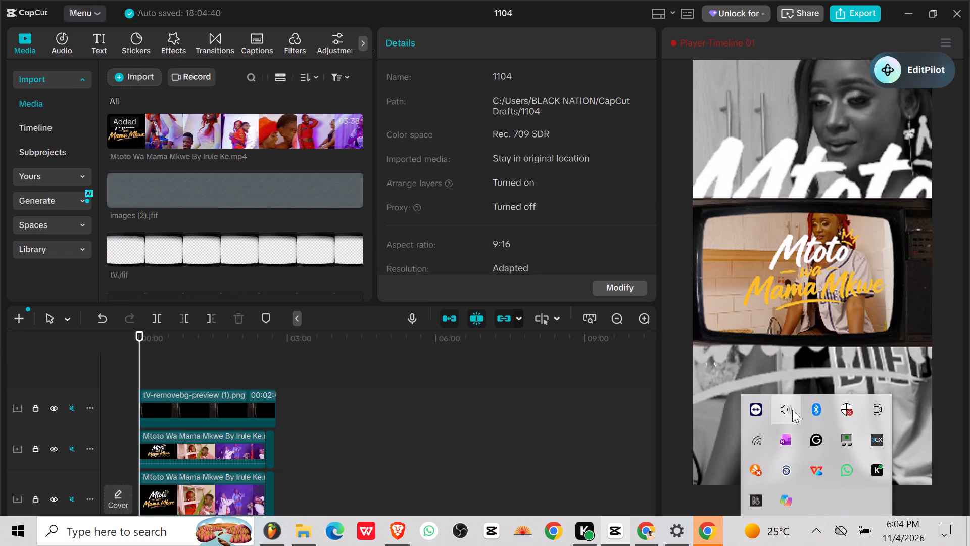
click(789, 413)
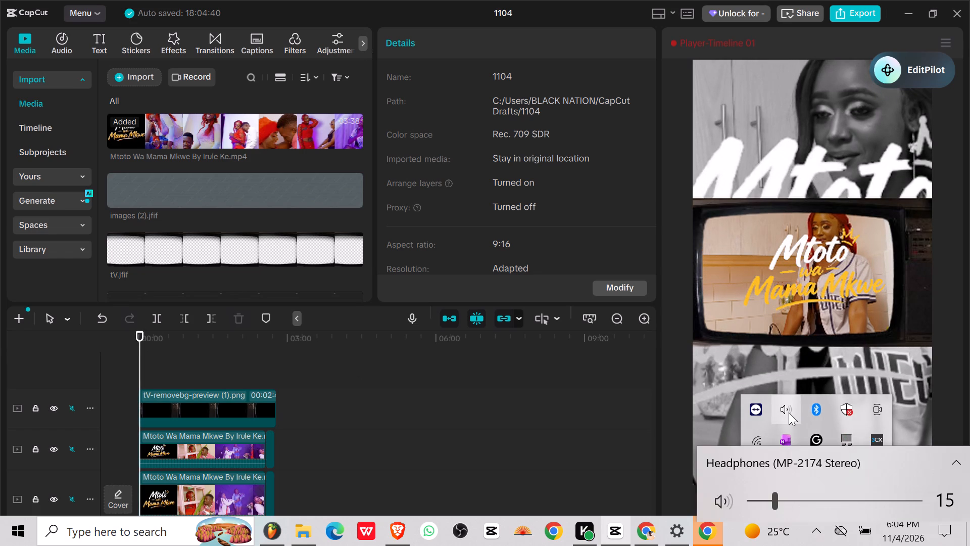
click(783, 415)
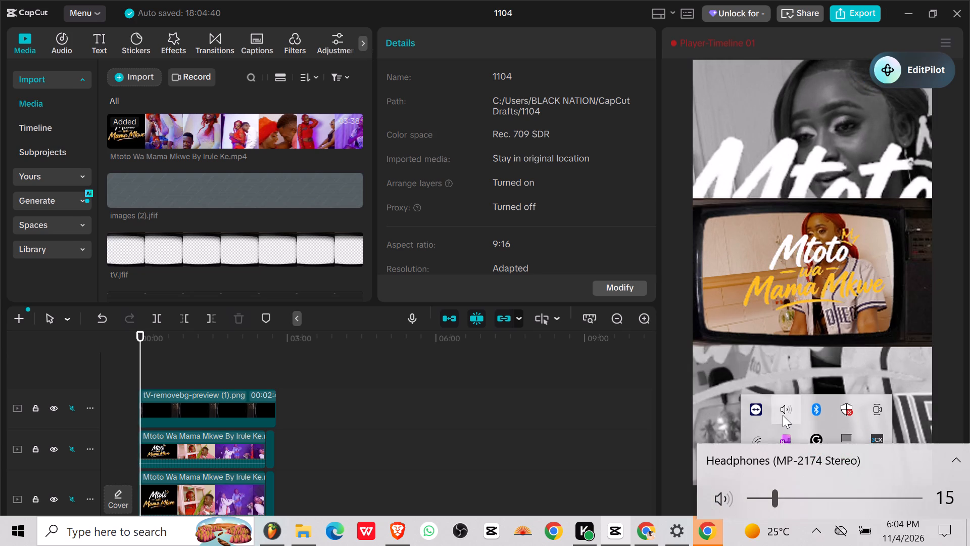
click(834, 499)
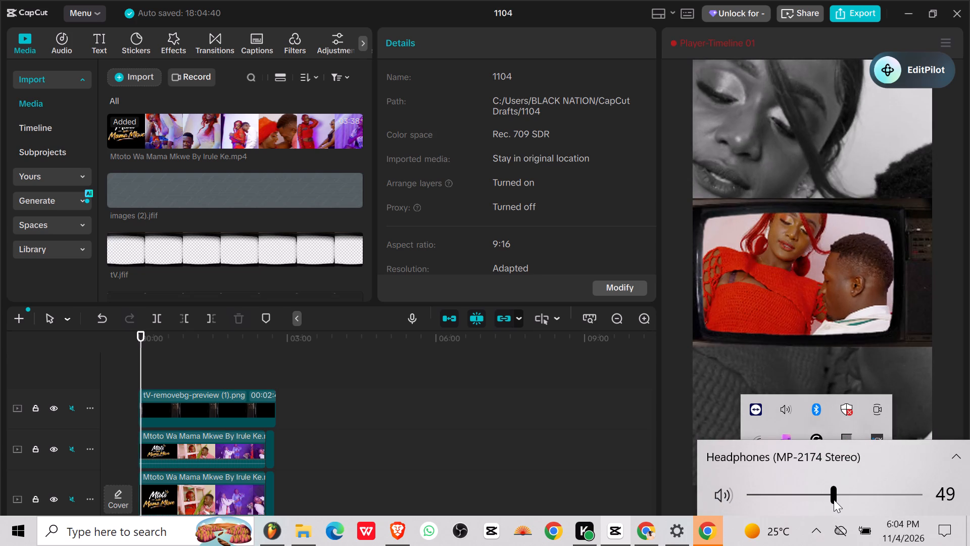
click(850, 496)
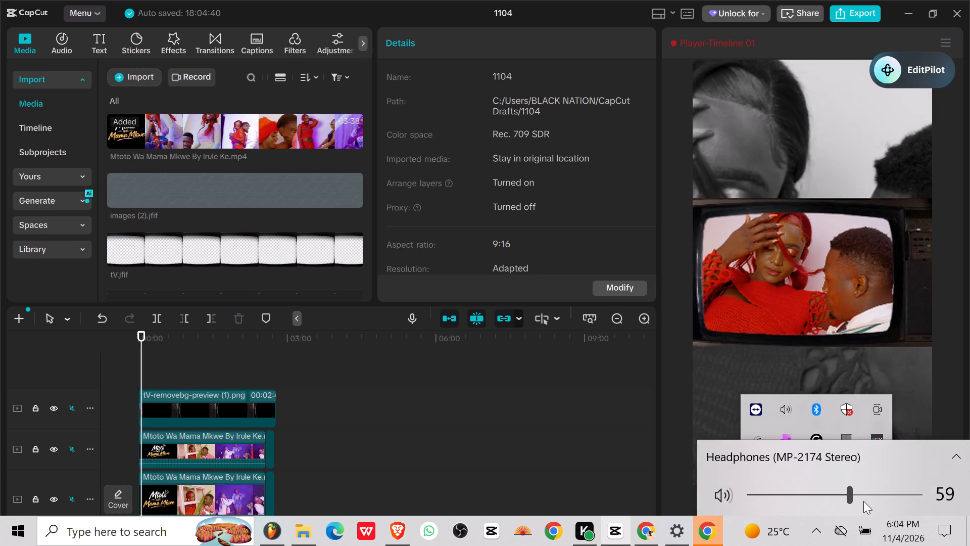
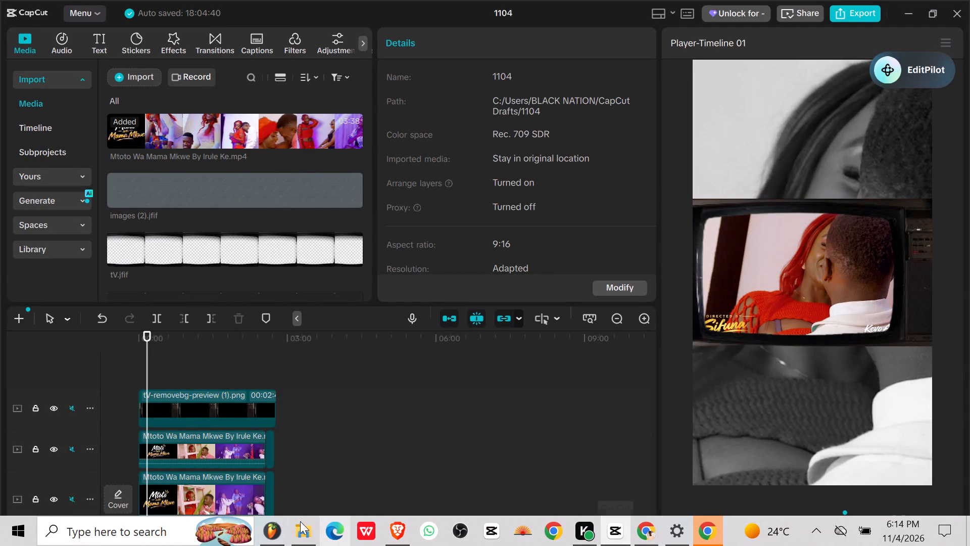
Switch from CapCut to the open FL Studio project containing Pattern 1.
click(276, 532)
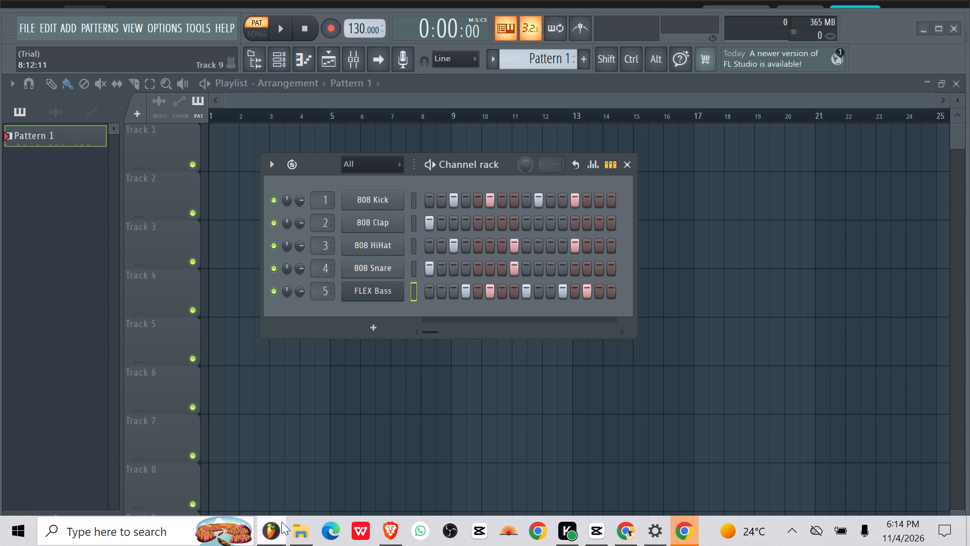
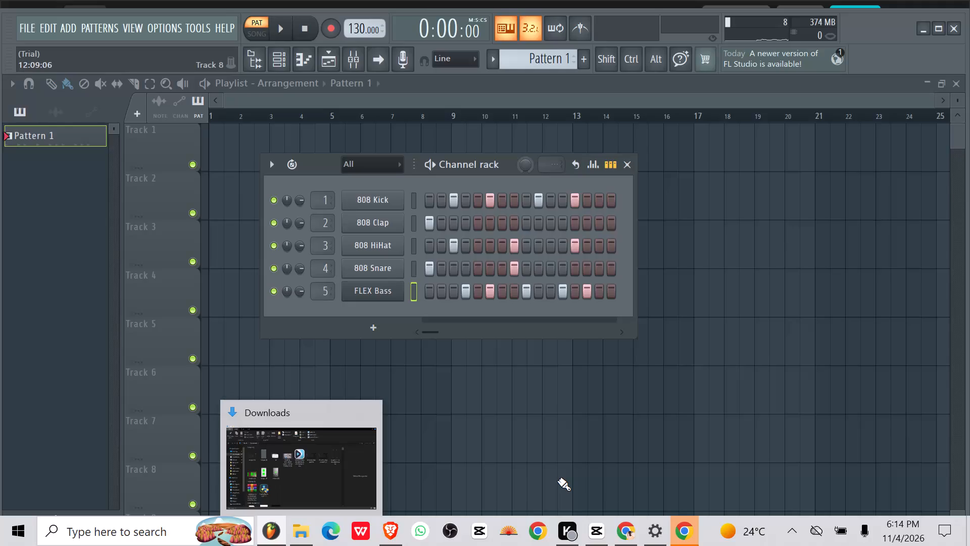
Switch from FL Studio back to the CapCut project 1104 and toggle playback of the TV-frame video preview.
right_click(587, 478)
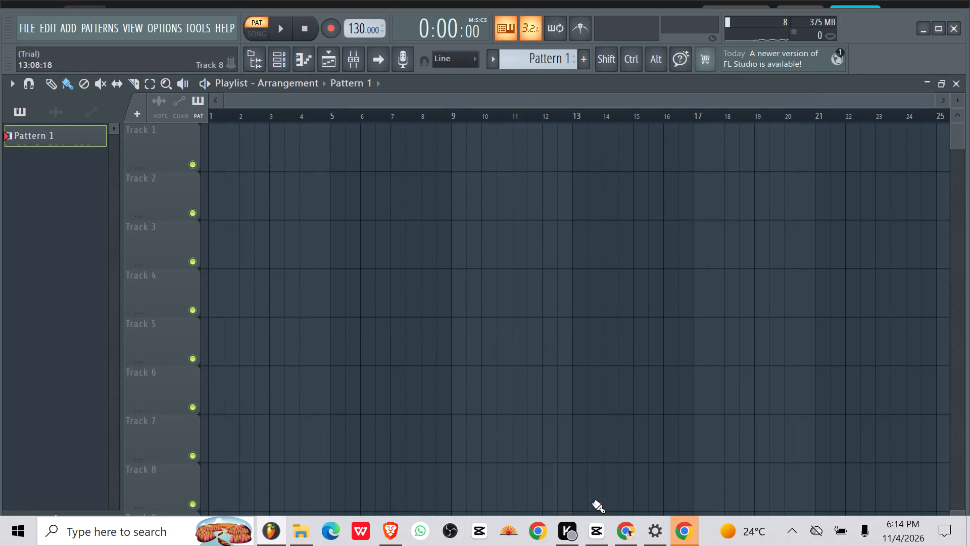
click(607, 541)
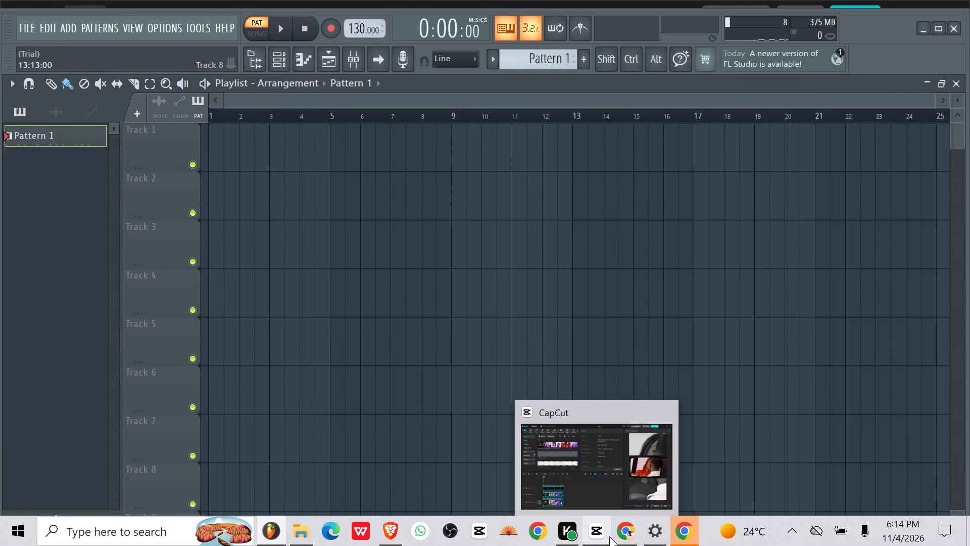
key(space)
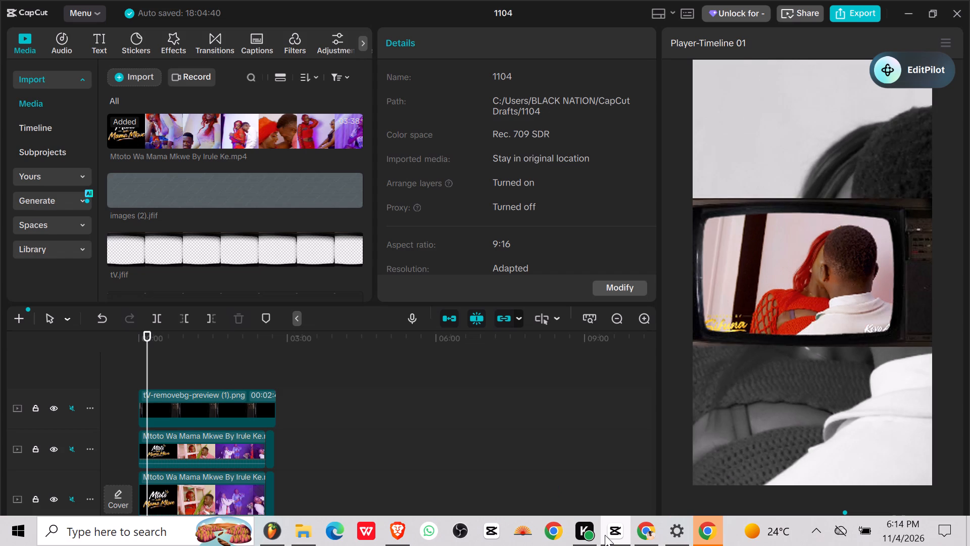
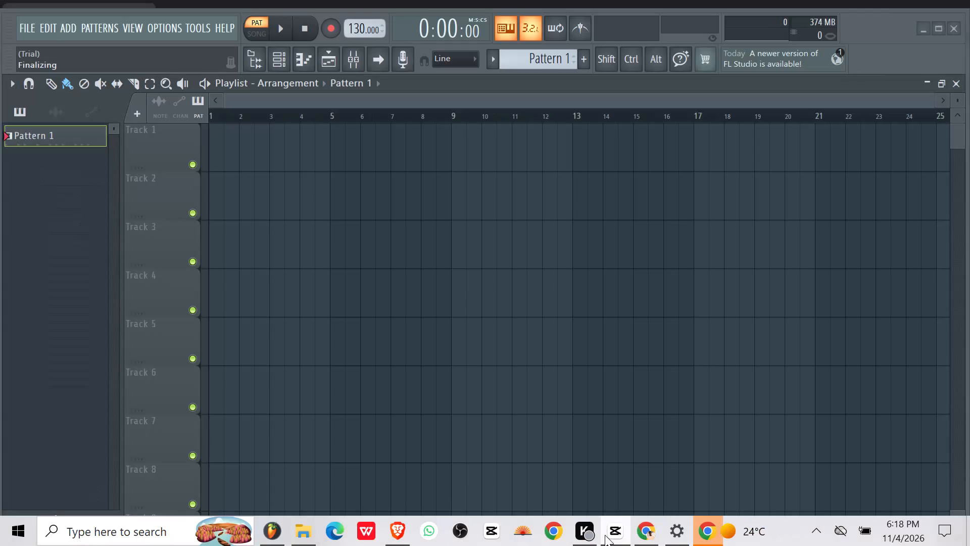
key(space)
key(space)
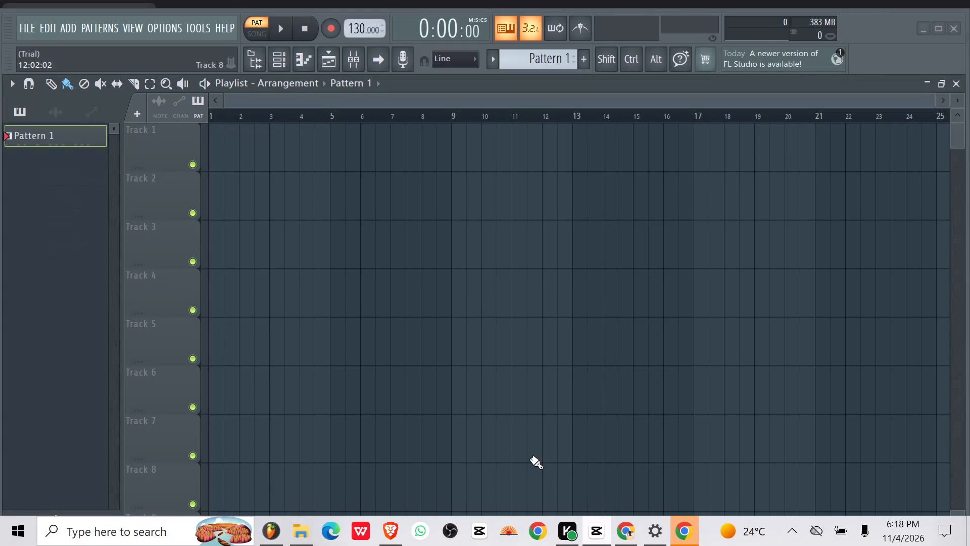
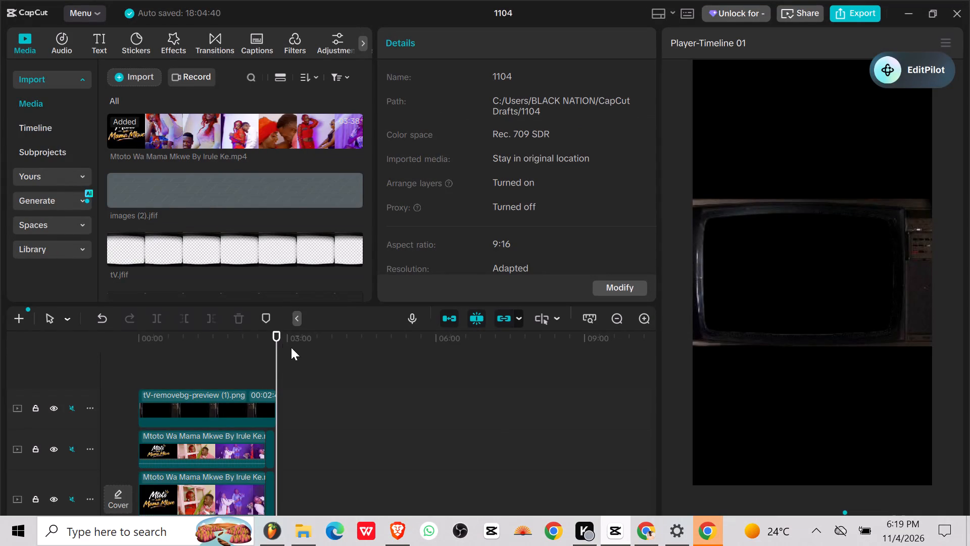
Return the playhead to the start of the timeline and play the TV-frame video composition from the beginning.
drag(280, 333, 78, 358)
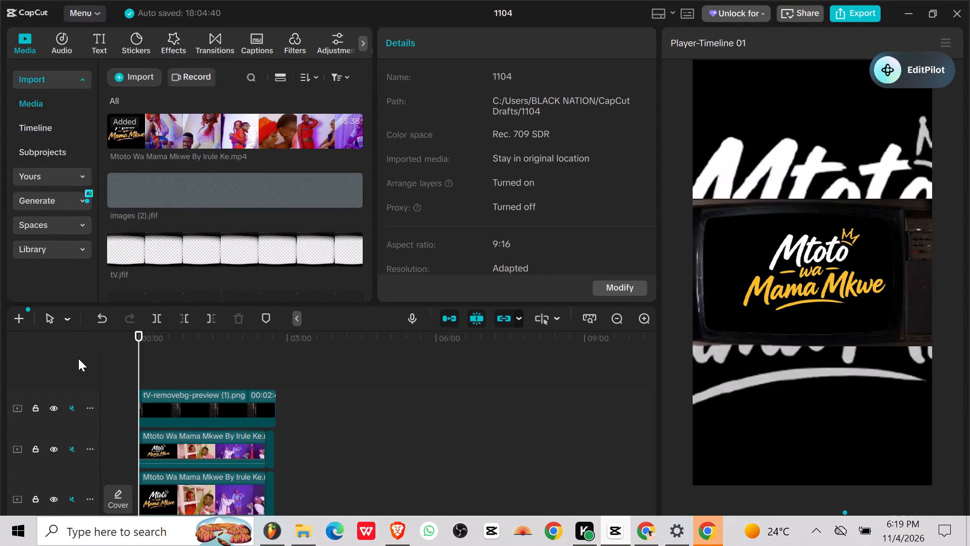
key(space)
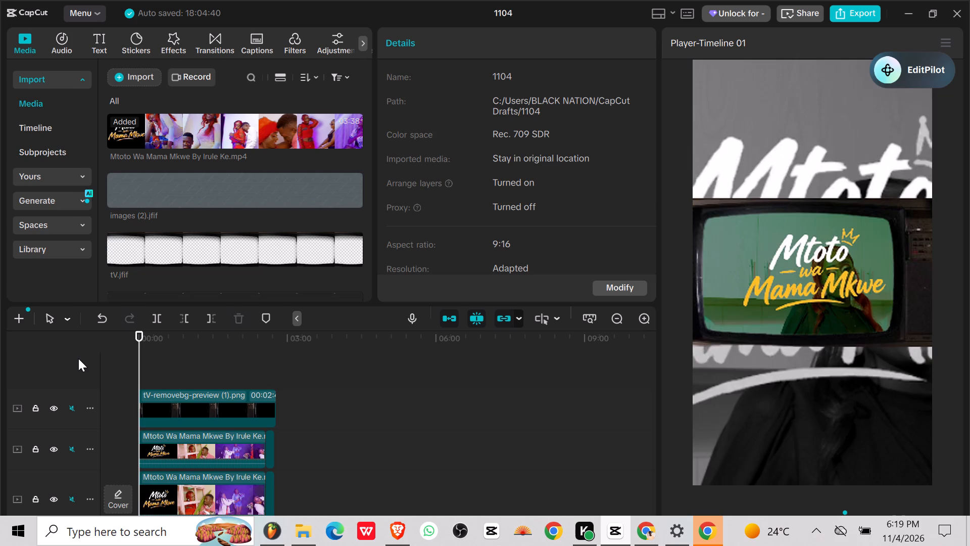
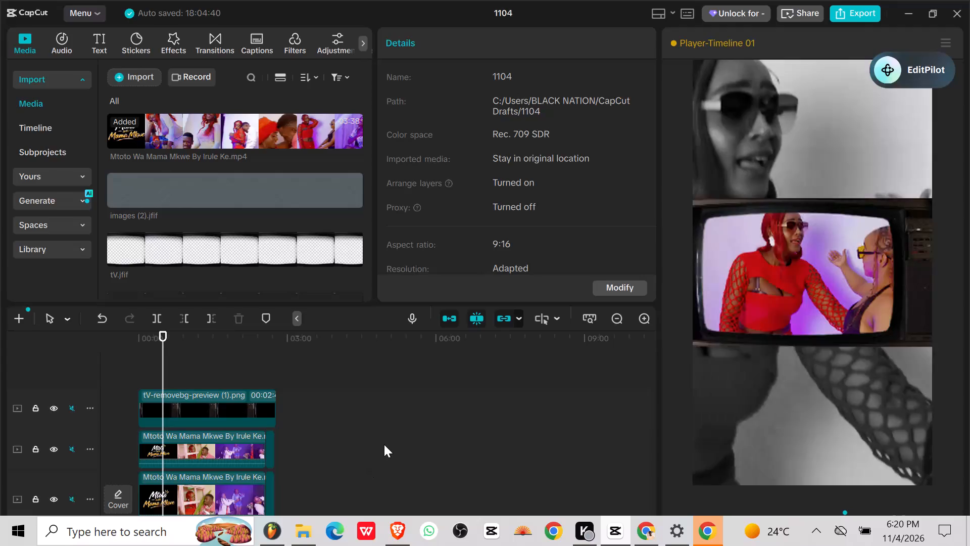
Stop the preview and check individual frames of the TV-frame composition near the start of the timeline.
click(384, 444)
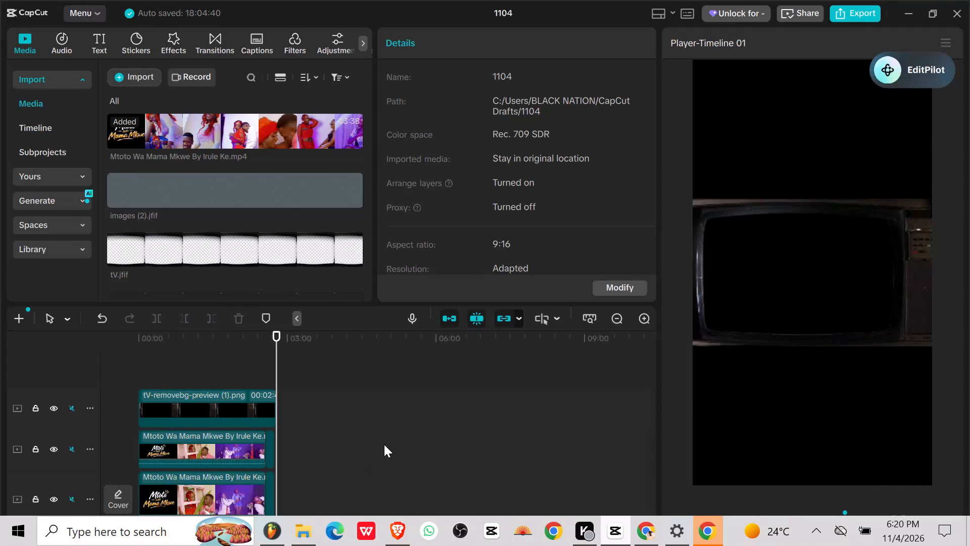
click(178, 334)
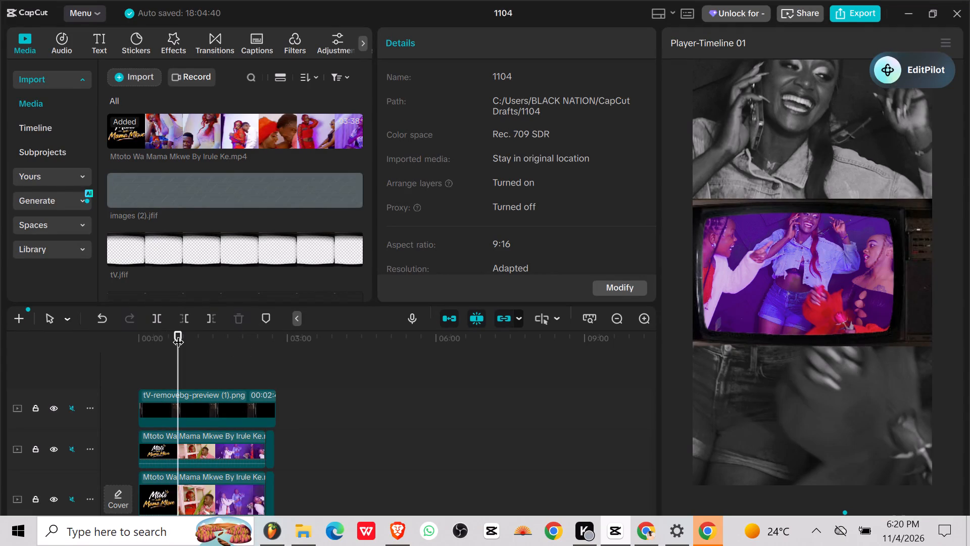
click(170, 351)
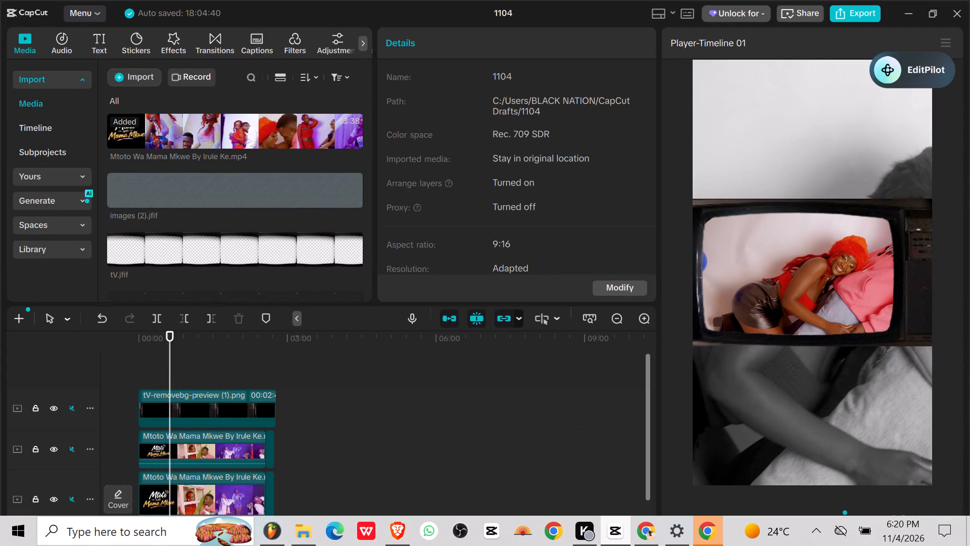
Minimize the CapCut window and switch to the FL Studio playlist with Pattern 1.
click(620, 527)
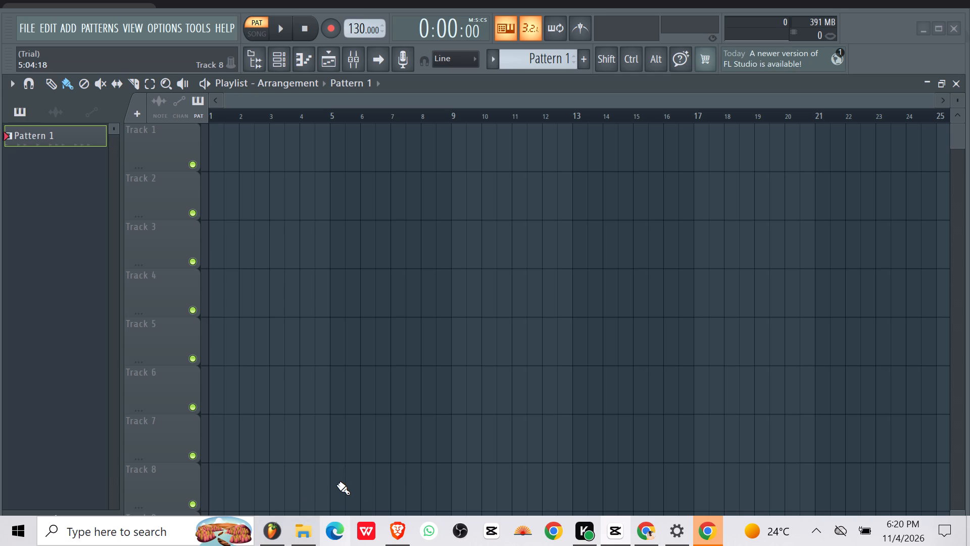
scroll(299, 545, up, 1)
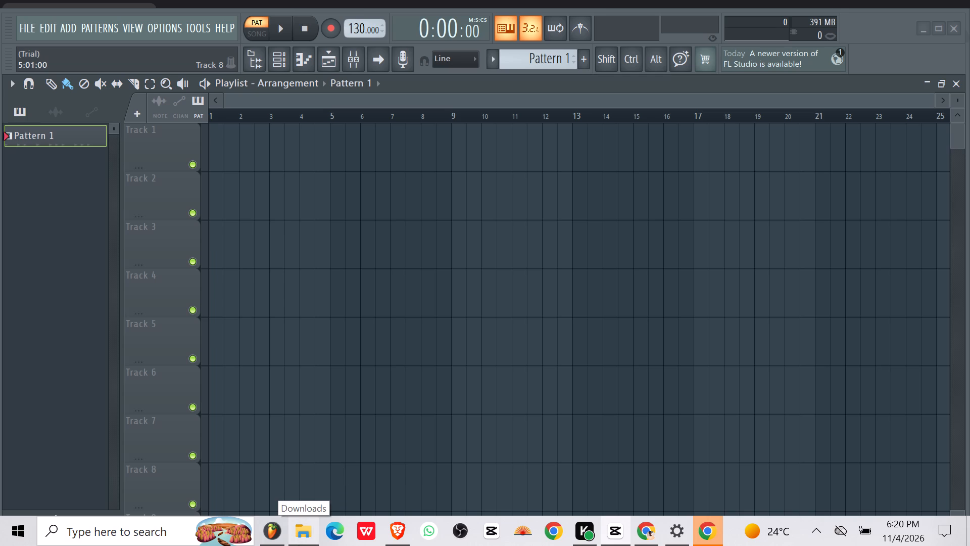
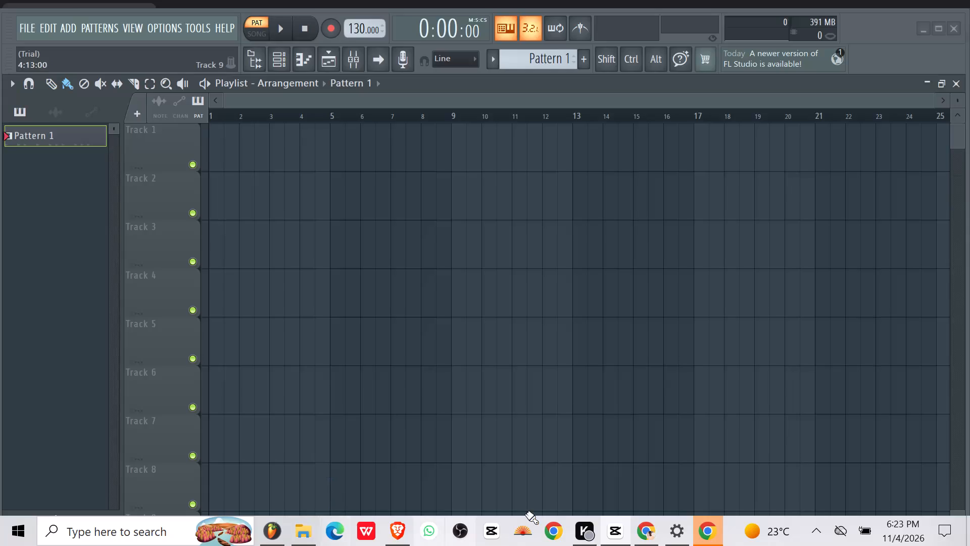
Switch back from FL Studio to the open CapCut window.
click(602, 540)
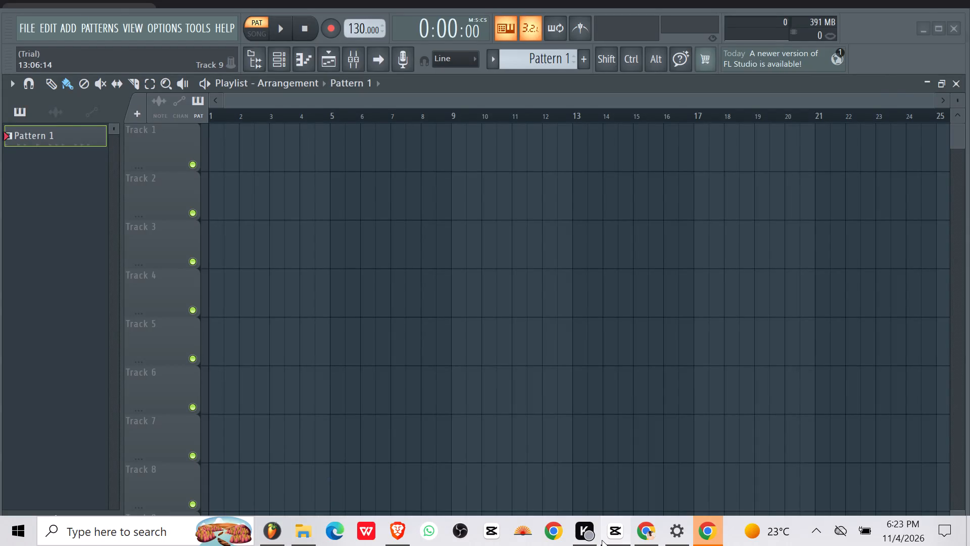
click(602, 540)
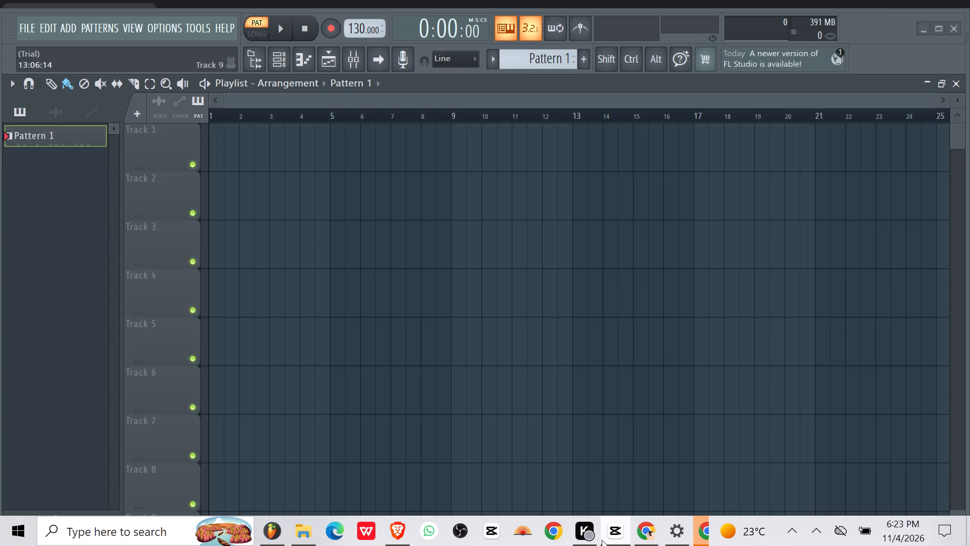
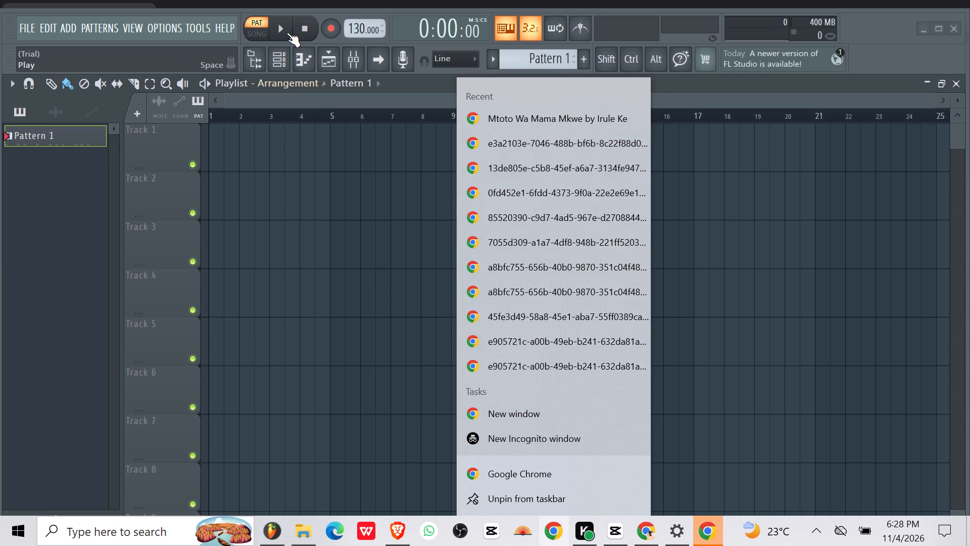
Return to FL Studio, play Pattern 1 briefly and pause it.
key(space)
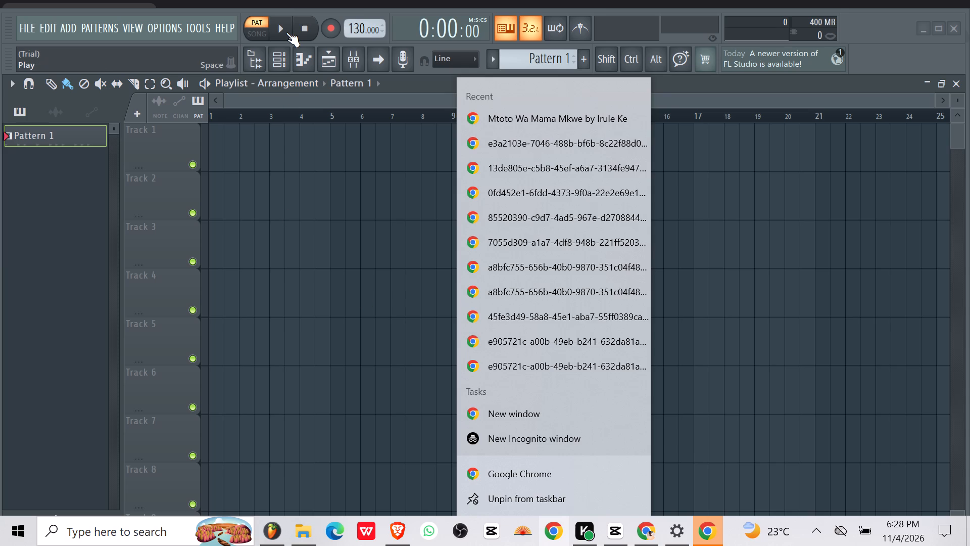
click(285, 30)
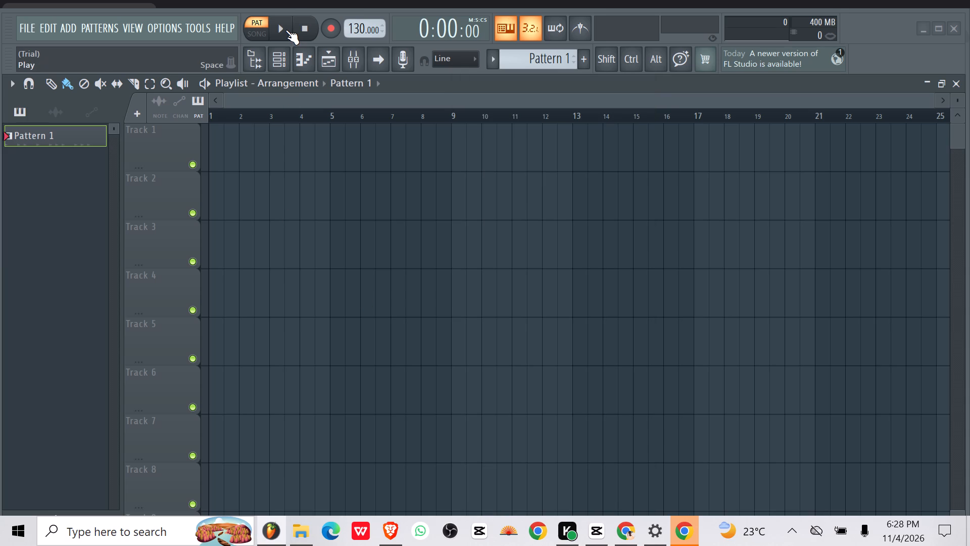
click(285, 30)
click(285, 30)
click(285, 30)
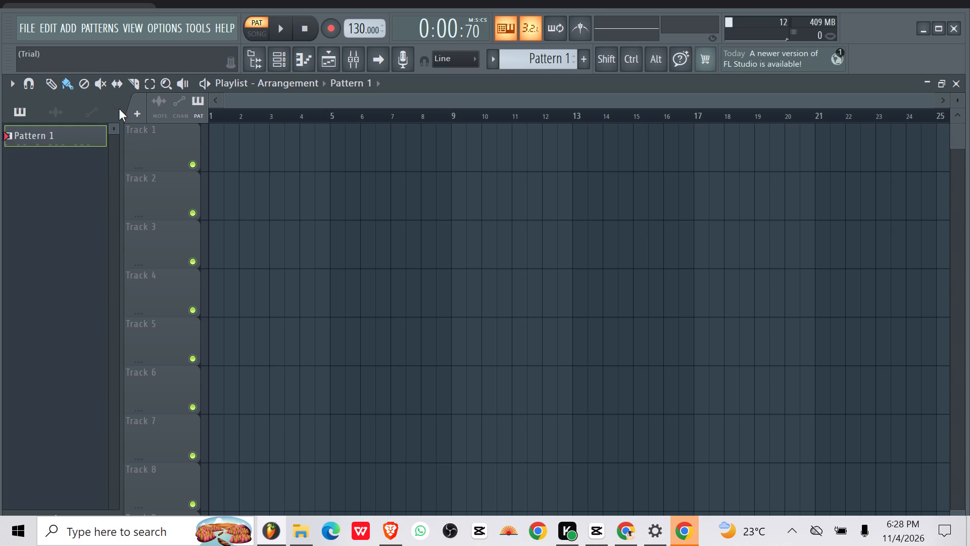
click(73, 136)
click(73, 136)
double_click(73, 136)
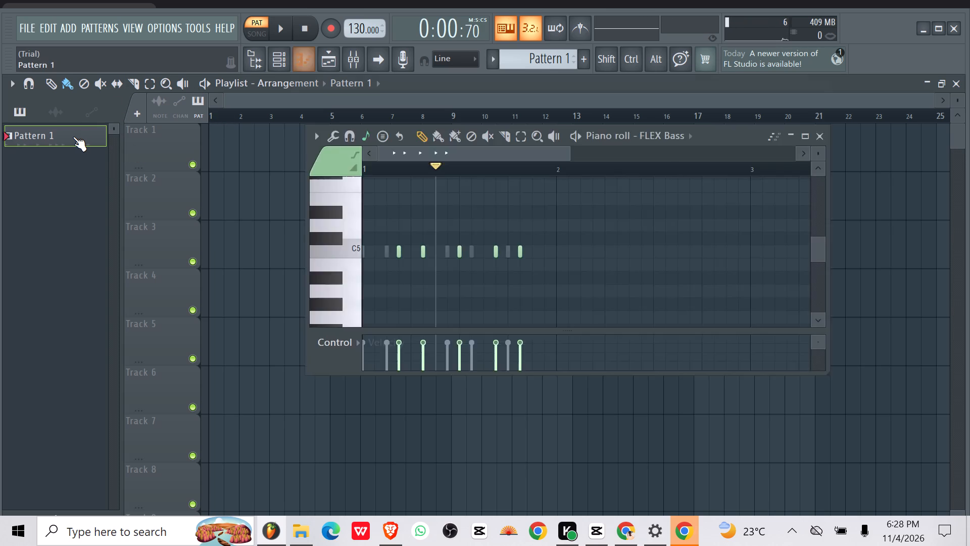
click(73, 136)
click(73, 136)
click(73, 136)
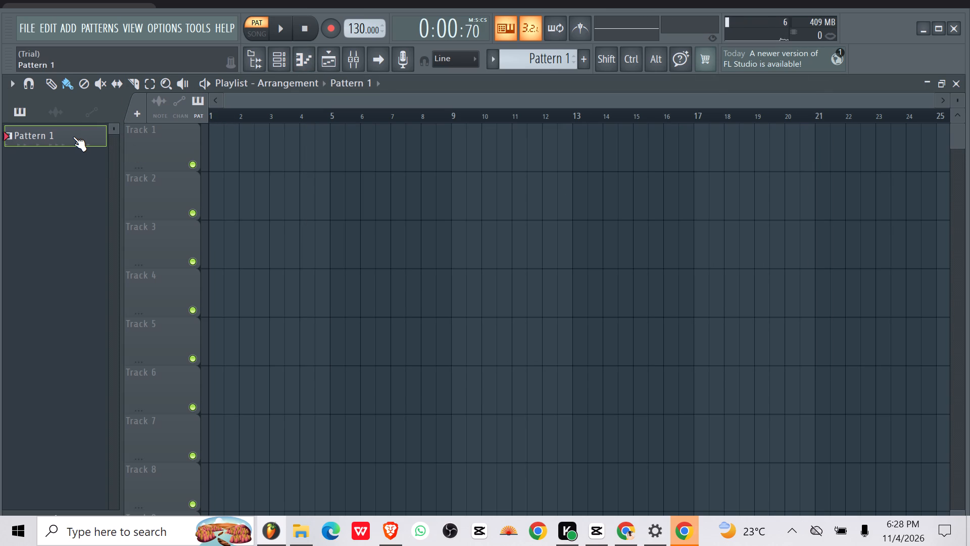
Play Pattern 1 for a moment and stop playback.
key(space)
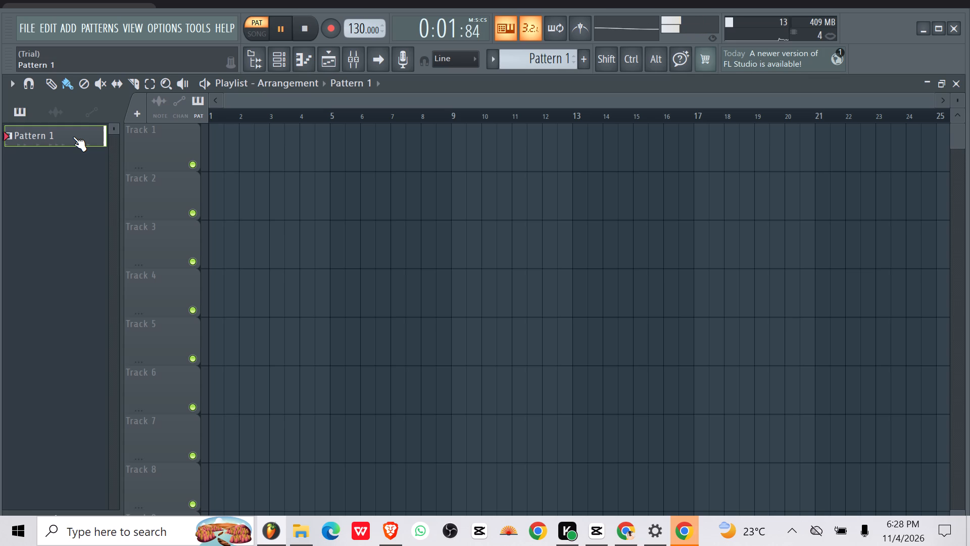
key(space)
Open Pattern 1's notes for the FLEX Bass channel in the piano roll.
triple_click(73, 136)
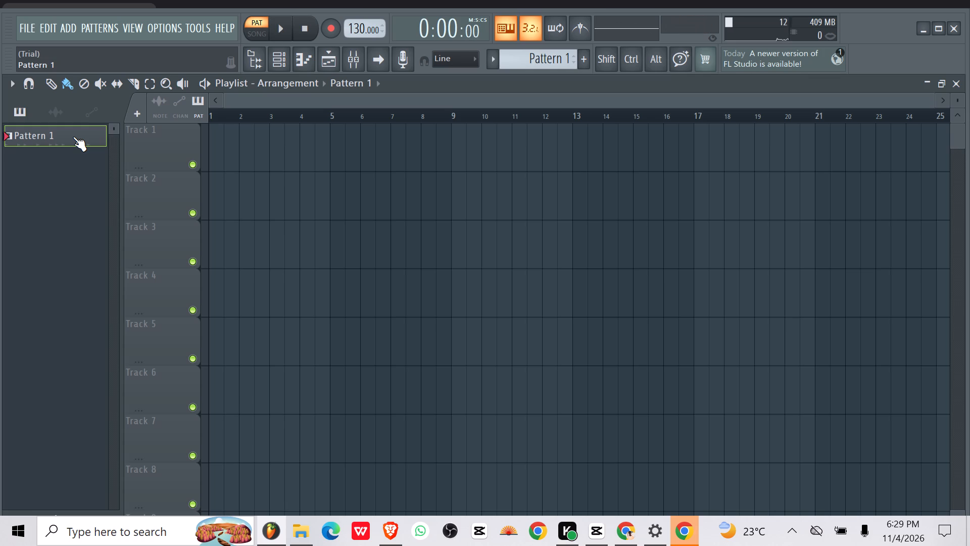
click(73, 136)
double_click(73, 136)
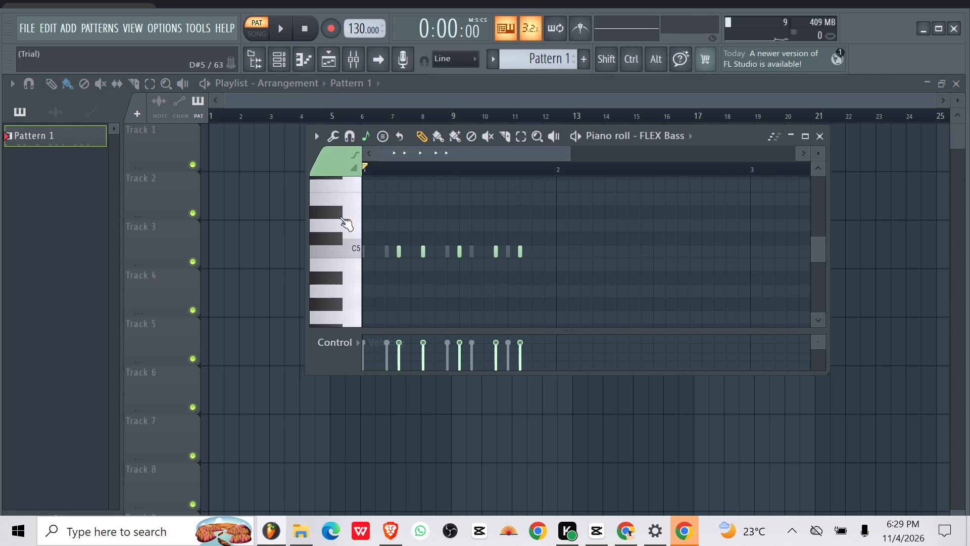
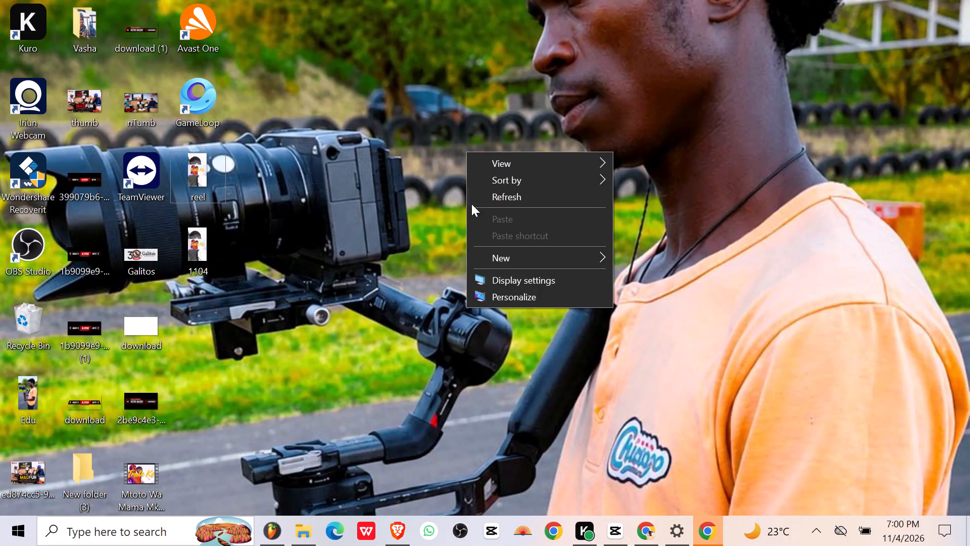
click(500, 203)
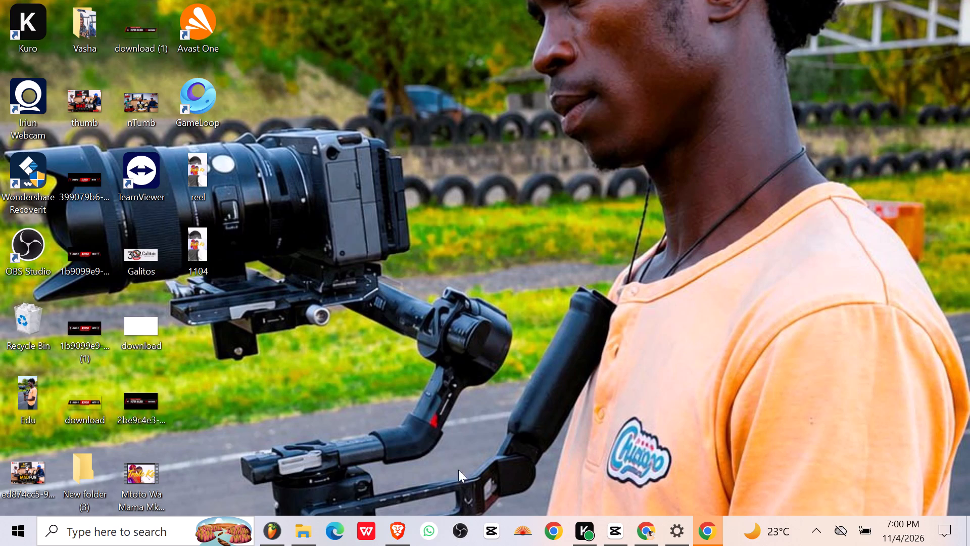
Switch to CapCut and unmute the Mtoto Wa Mama Mkwe video track directly beneath the TV frame overlay.
click(609, 531)
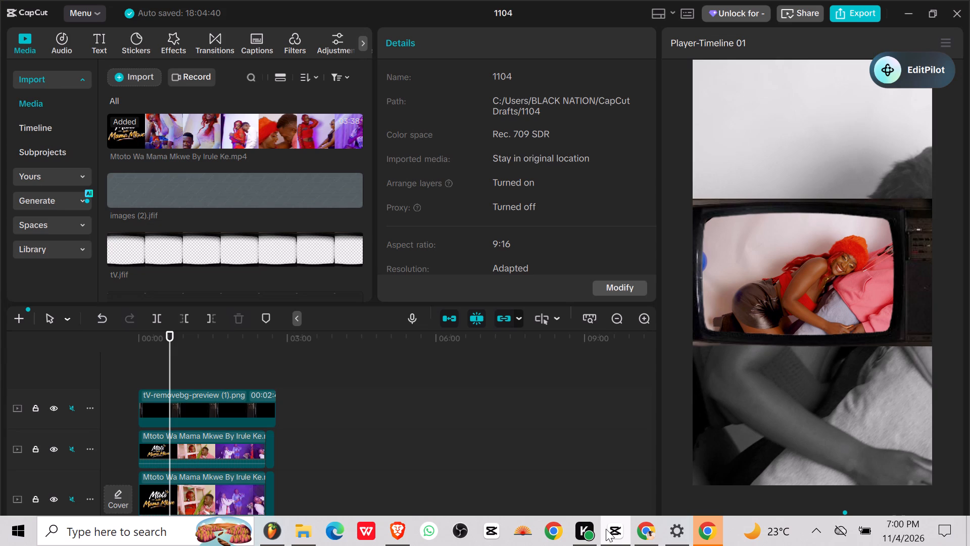
click(78, 445)
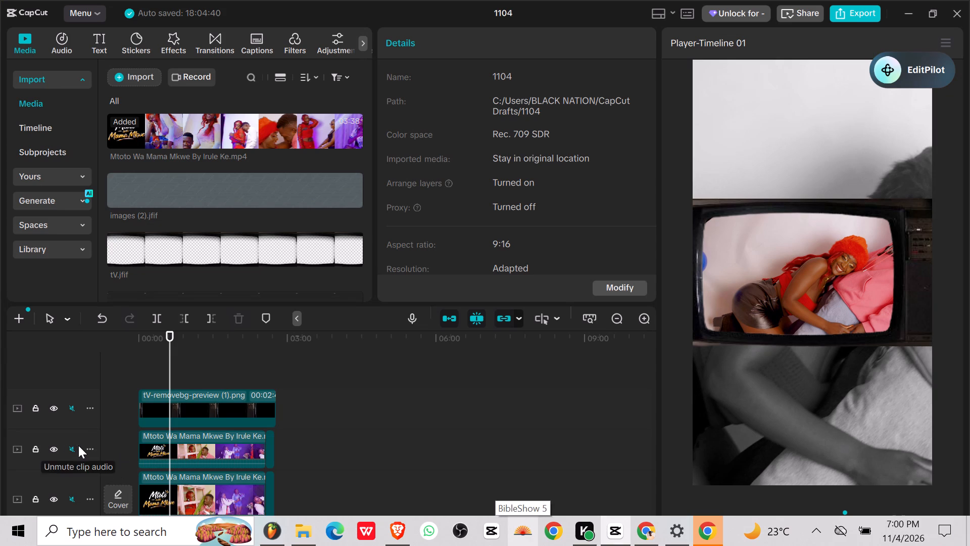
click(76, 452)
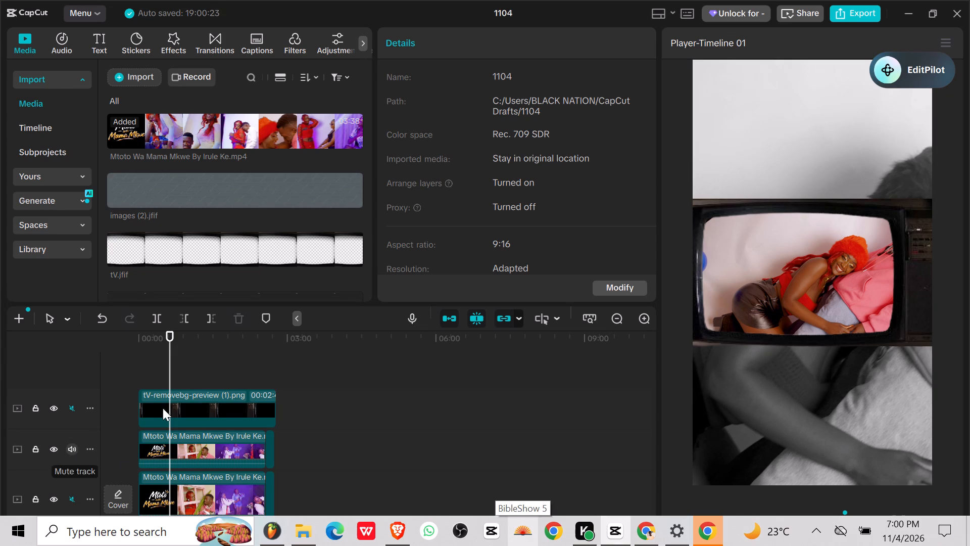
Return the playhead to the start of the timeline, play the music video for a moment and pause it.
drag(168, 381, 64, 383)
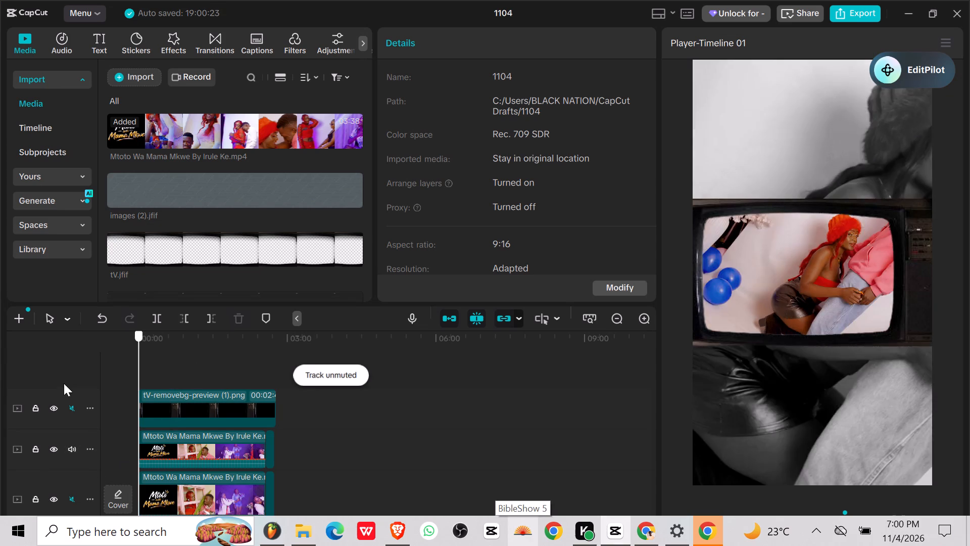
drag(64, 383, 64, 379)
scroll(282, 356, down, 2)
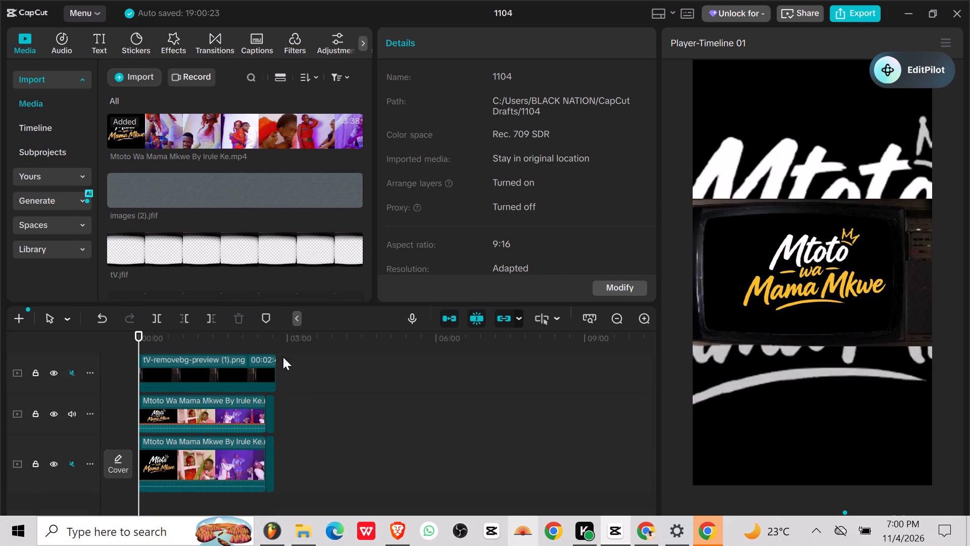
scroll(420, 492, up, 2)
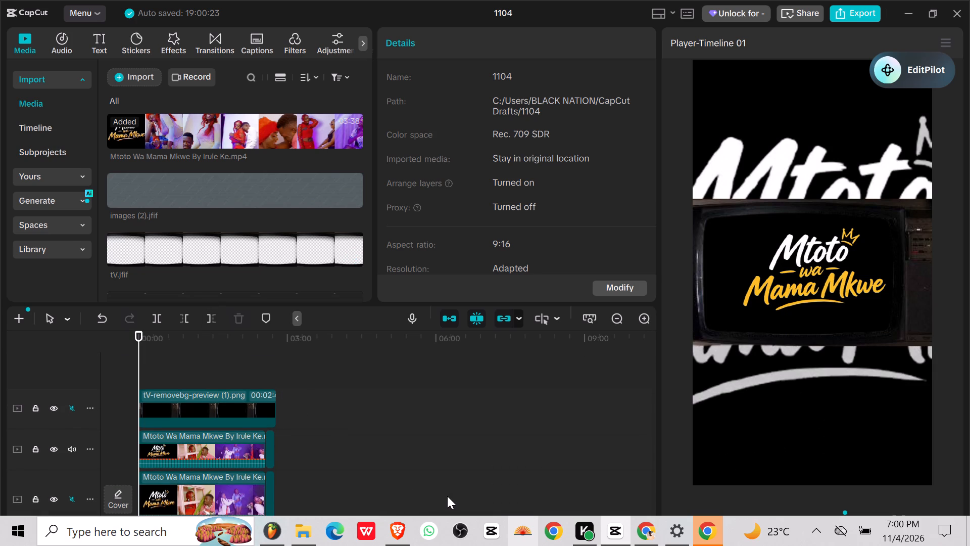
key(space)
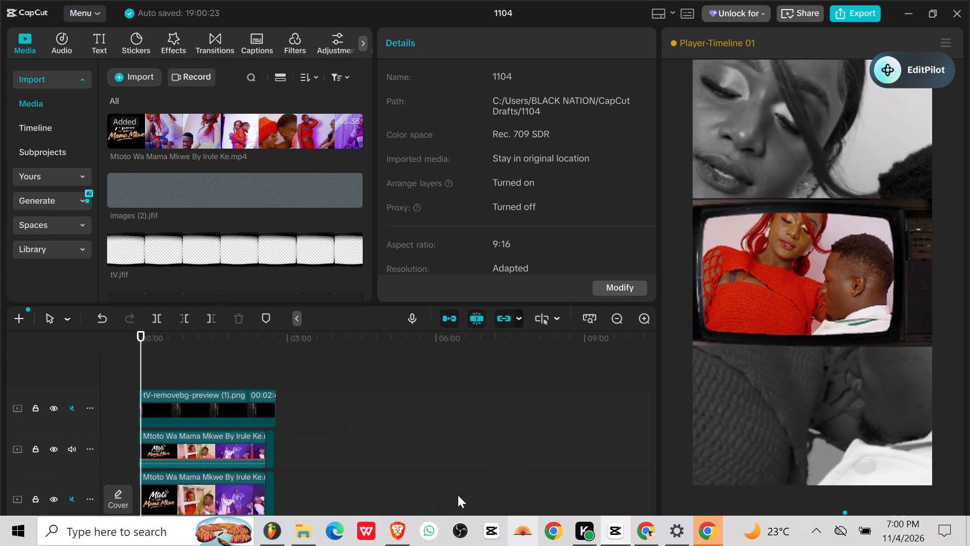
key(space)
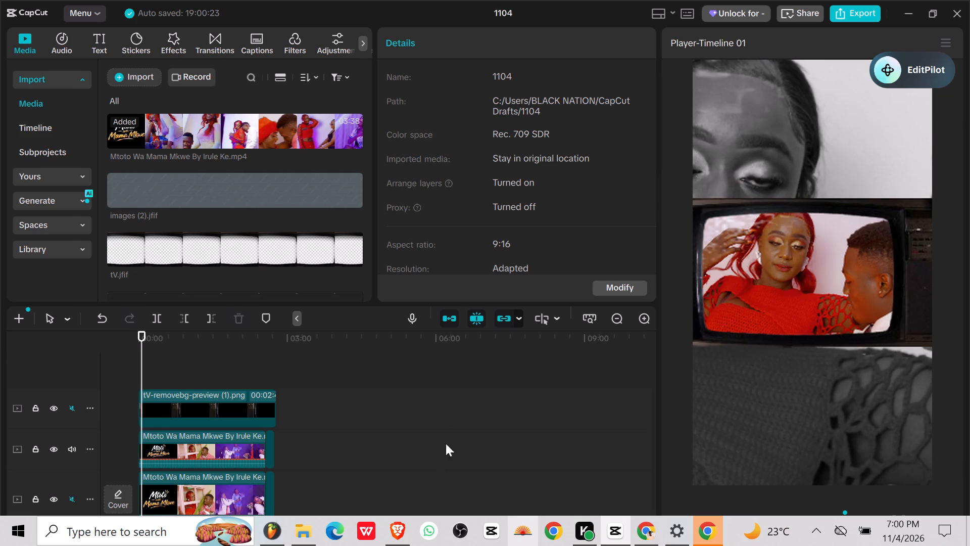
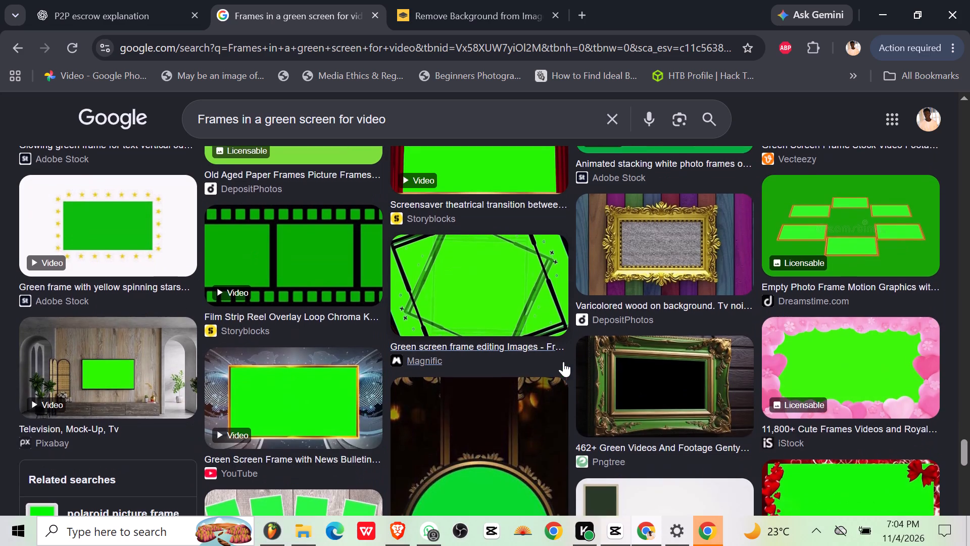
Look through the Google image results for "Frames in a green screen for video" for a suitable green-screen frame.
scroll(527, 347, down, 3)
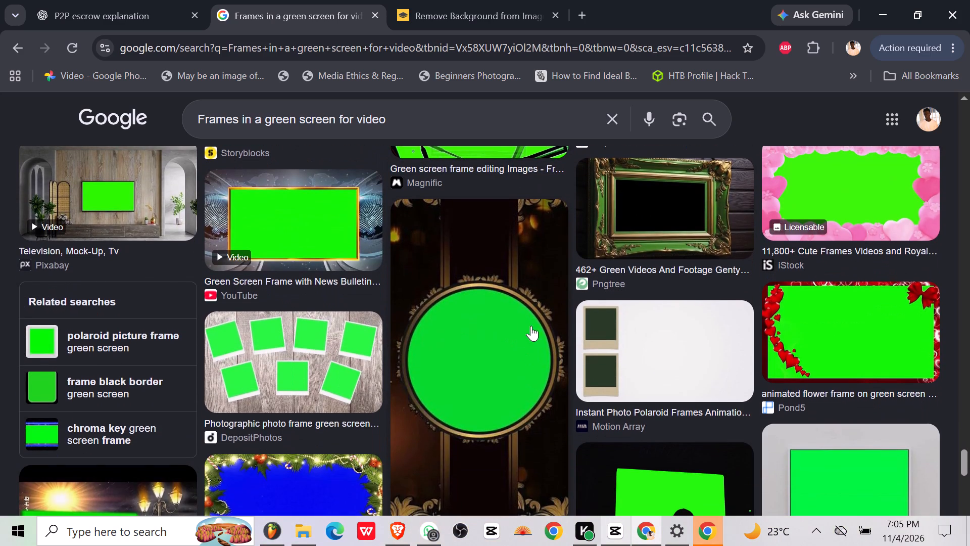
scroll(422, 346, down, 4)
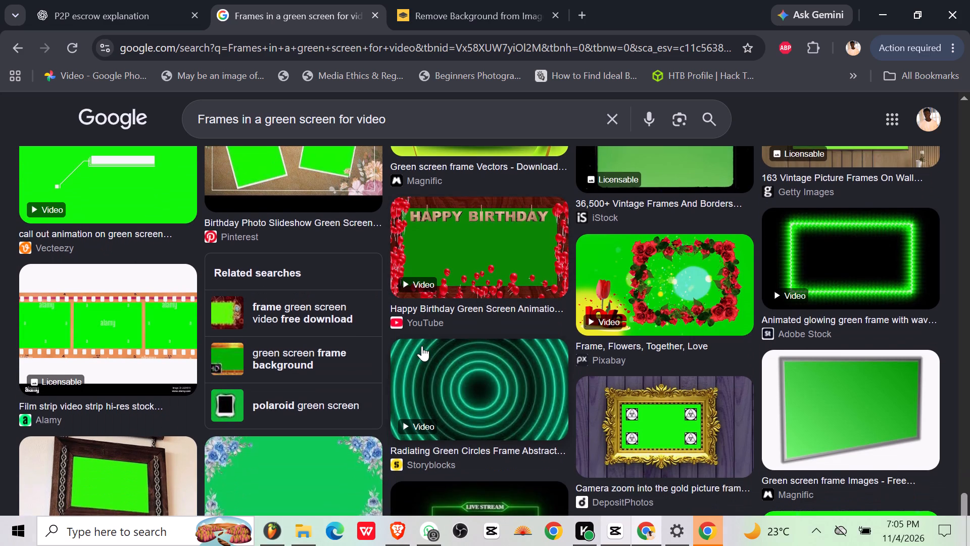
scroll(422, 346, down, 6)
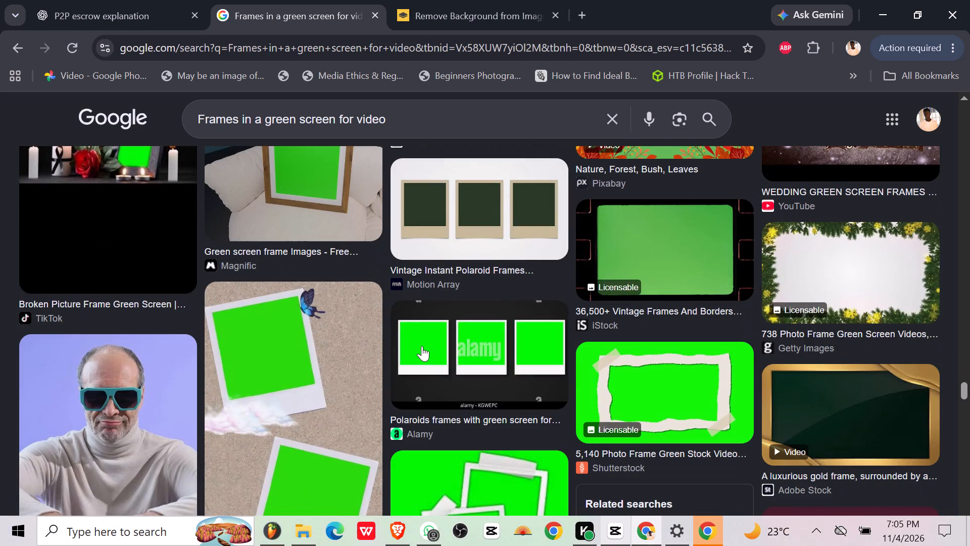
scroll(422, 346, down, 4)
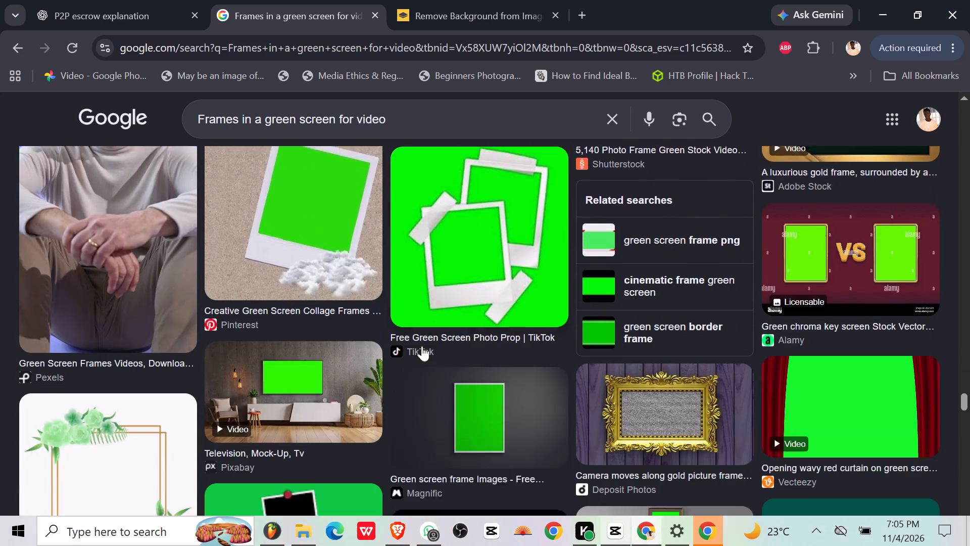
Examine further image results for "Frames in a green screen for video" to find a suitable green-screen frame for the music video.
scroll(422, 346, down, 2)
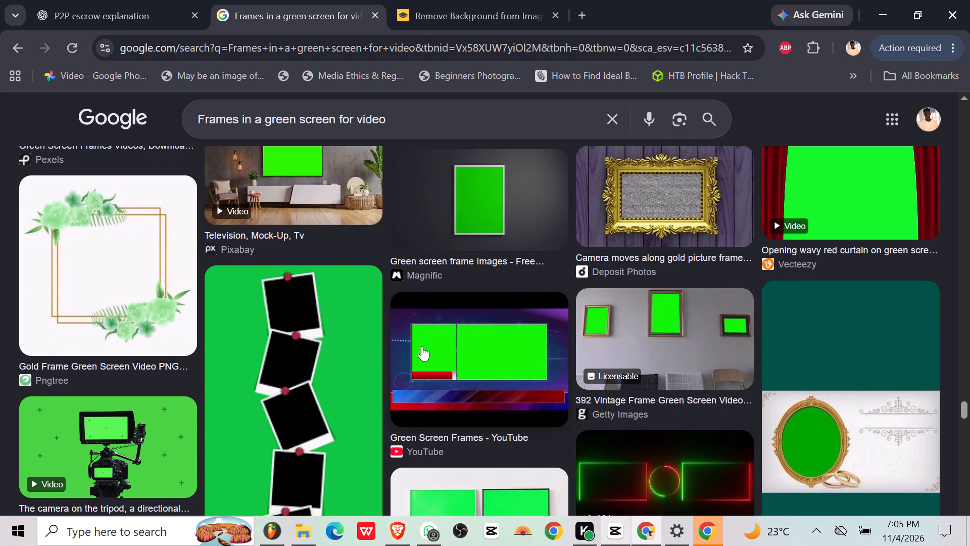
scroll(422, 346, down, 2)
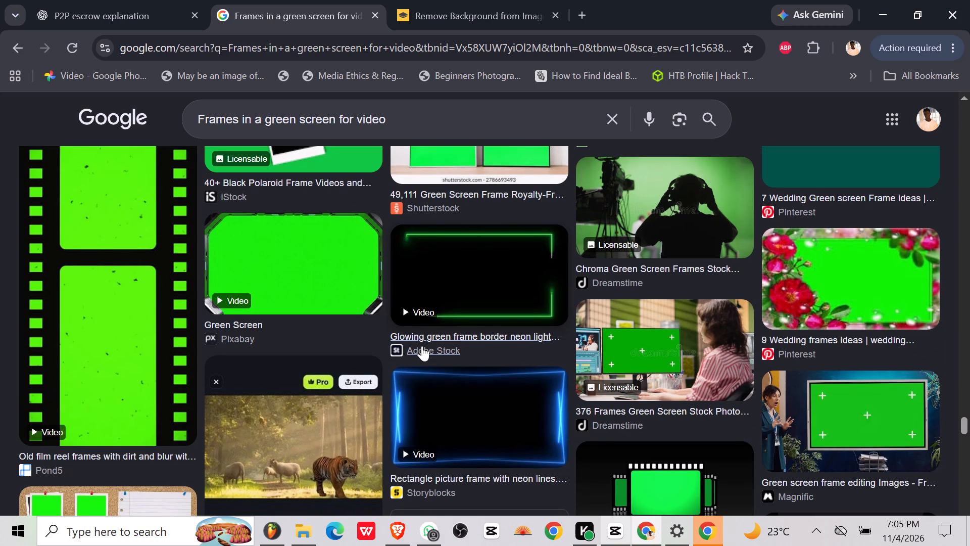
scroll(422, 346, down, 3)
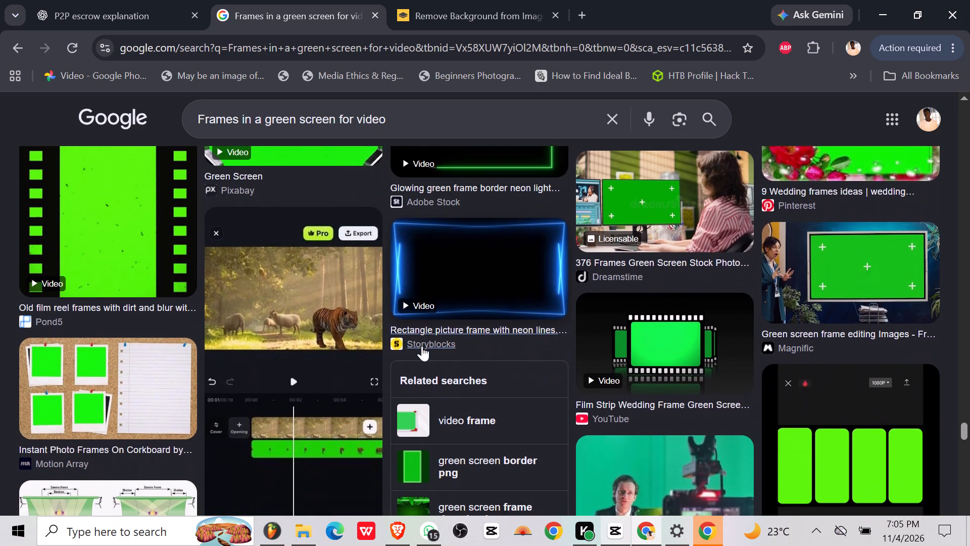
scroll(422, 346, down, 1)
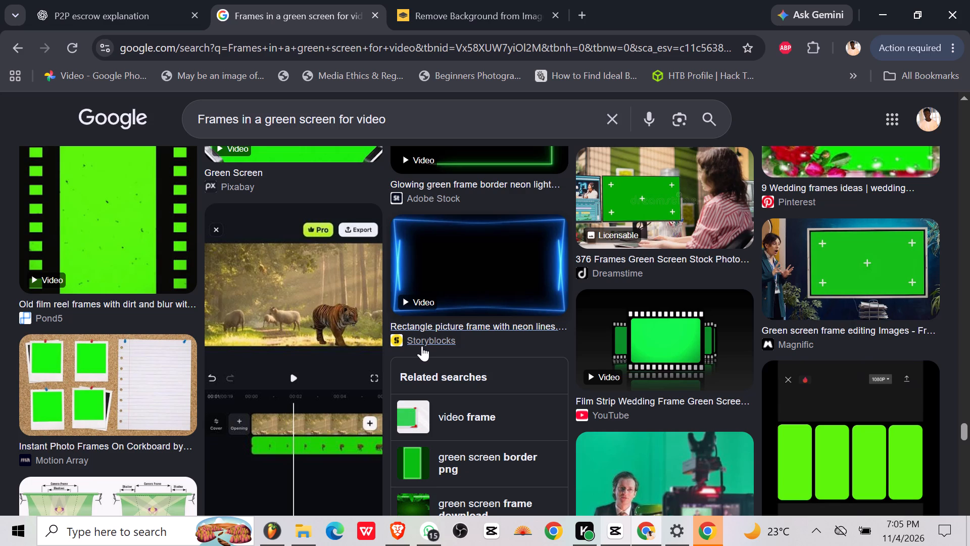
scroll(422, 346, down, 4)
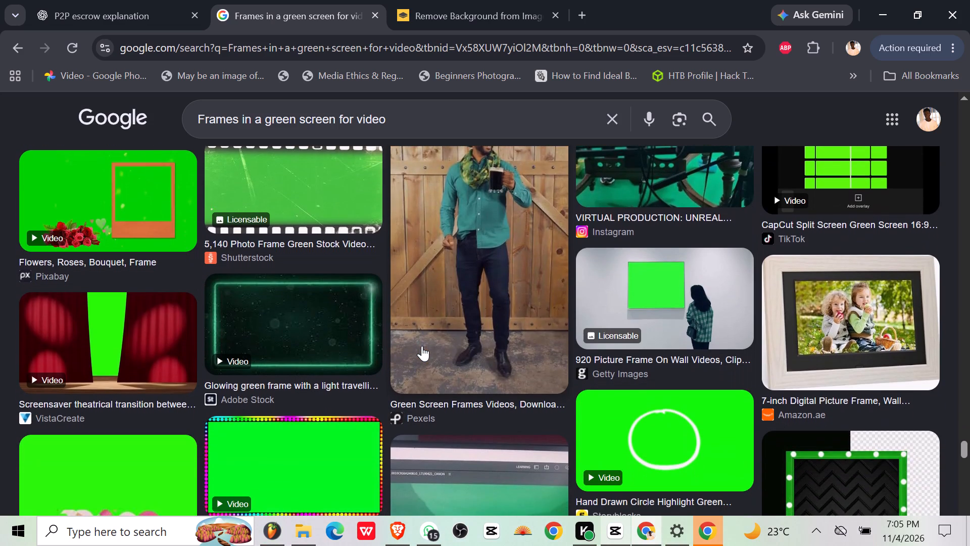
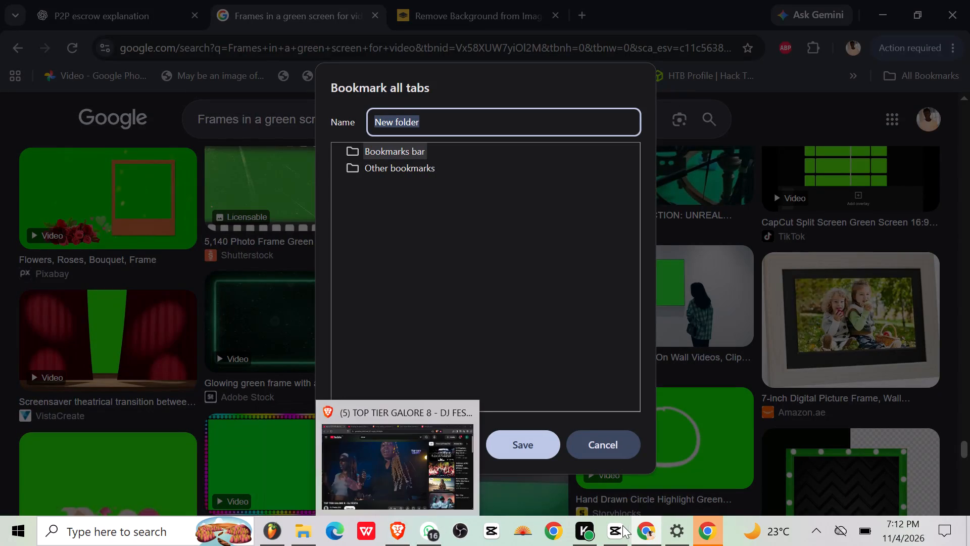
Switch from the Google image results back to the 1104 project in CapCut.
click(617, 525)
click(567, 521)
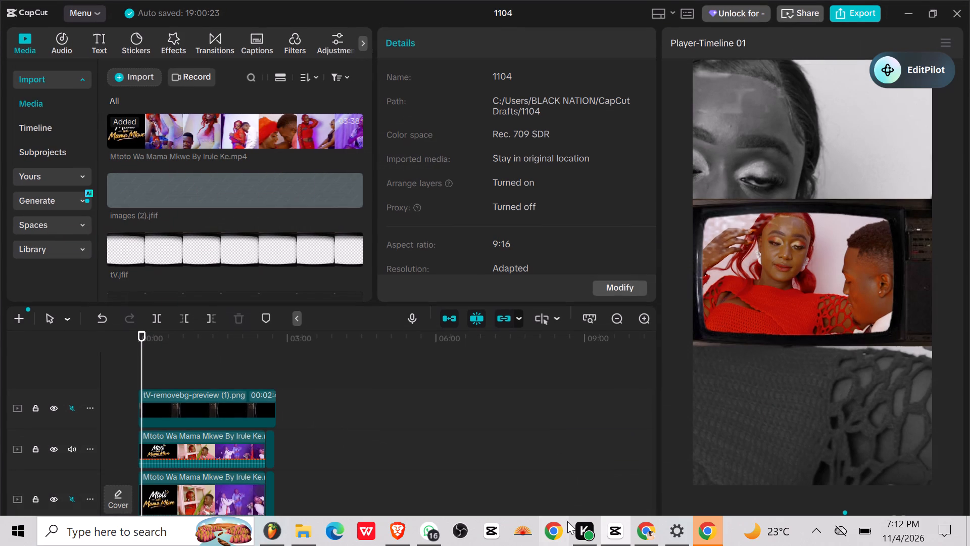